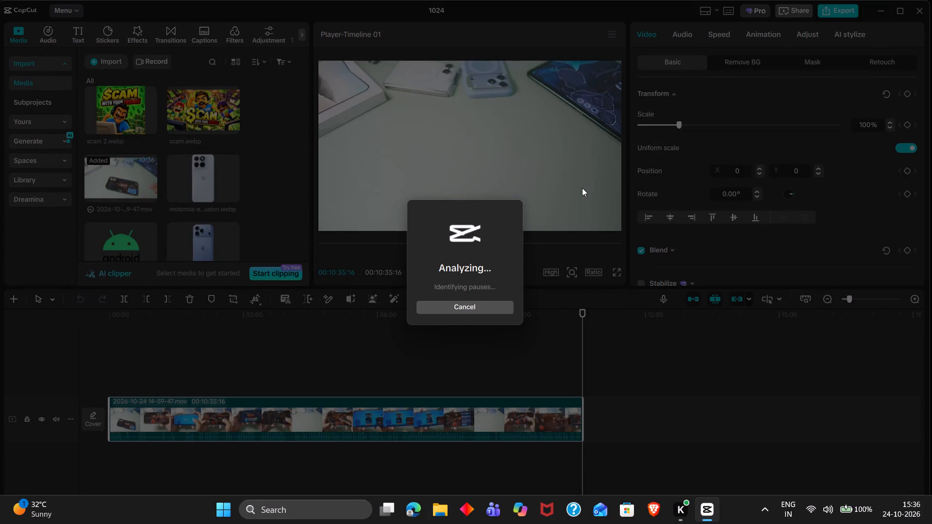
Remove the detected pauses from the footage, leaving all repeats and filler words unselected for deletion.
scroll(581, 194, down, 1)
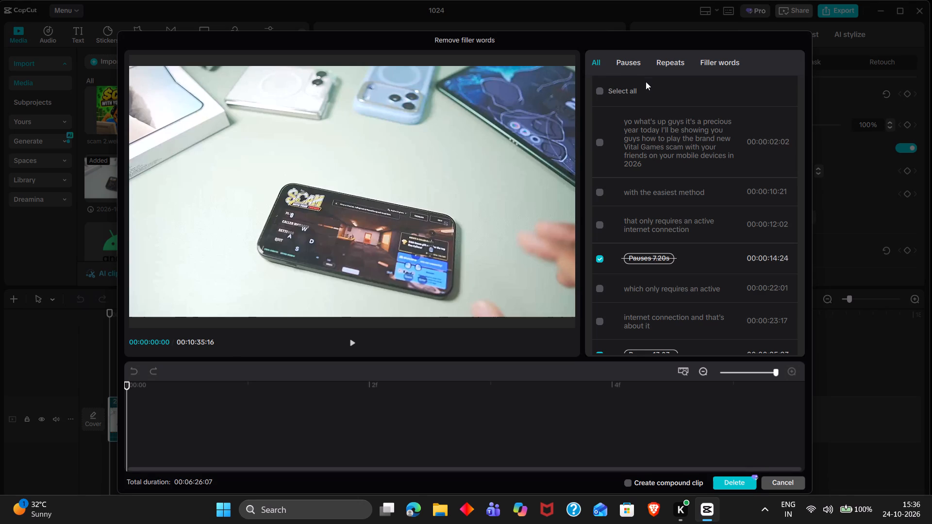
click(630, 66)
click(690, 66)
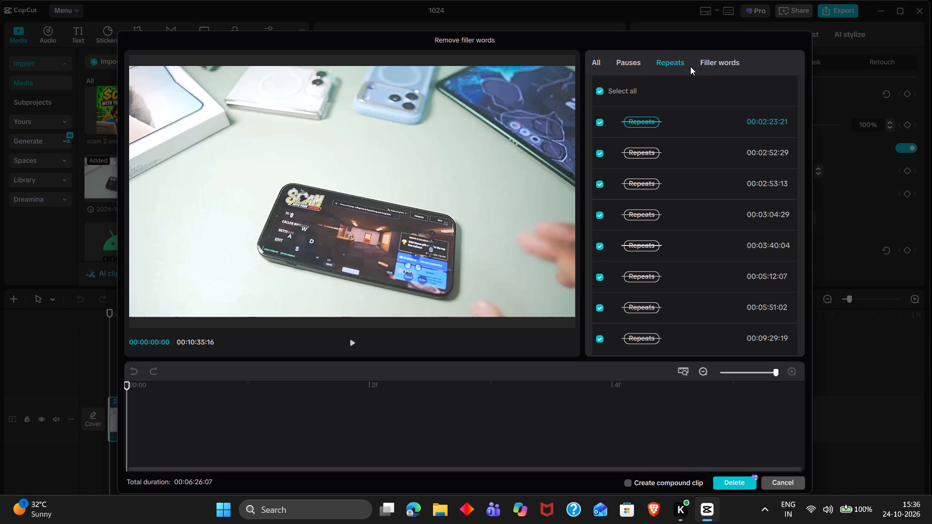
click(612, 88)
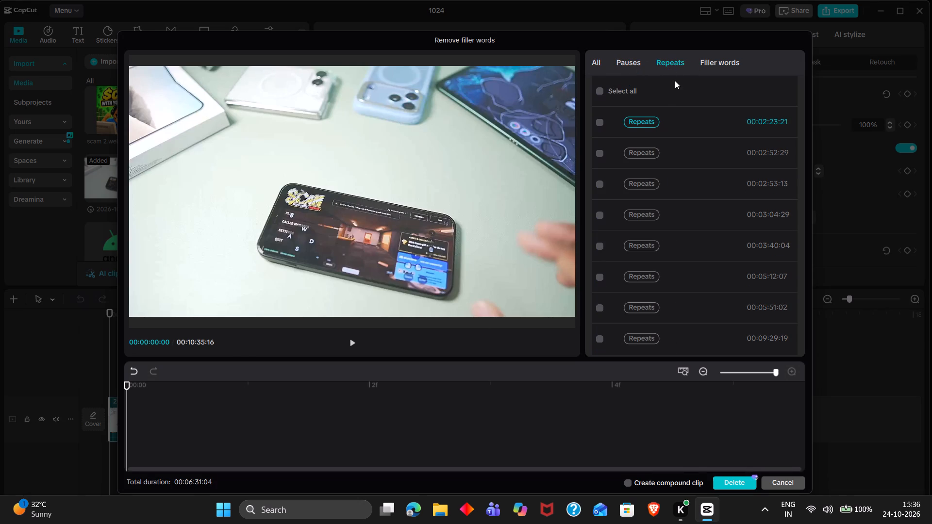
click(735, 55)
click(626, 91)
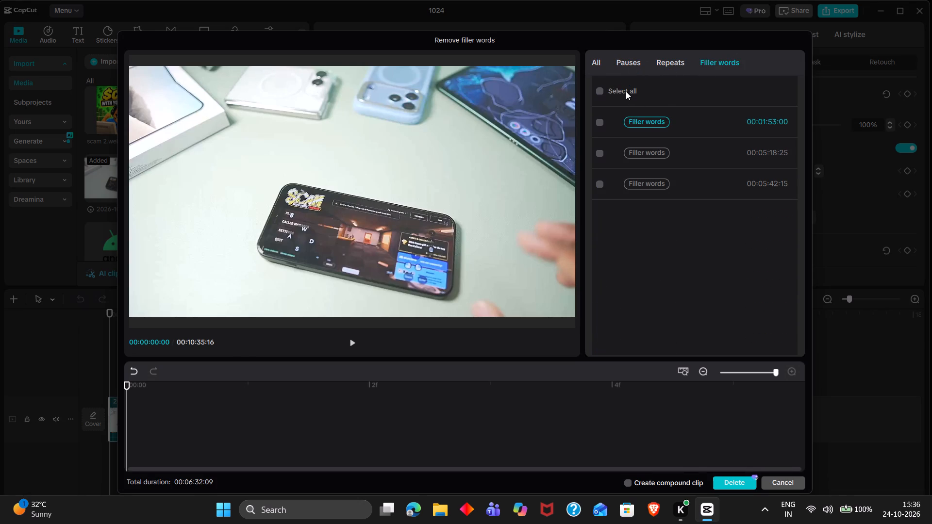
click(737, 477)
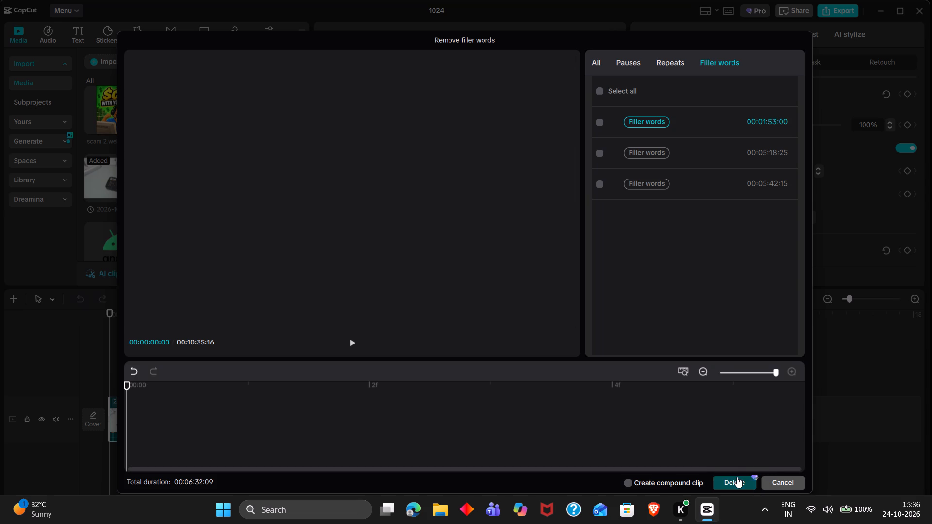
Trim the start of the first clip, cutting everything before 00:00:02:06.
ctrl+scroll(427, 354, up, 8)
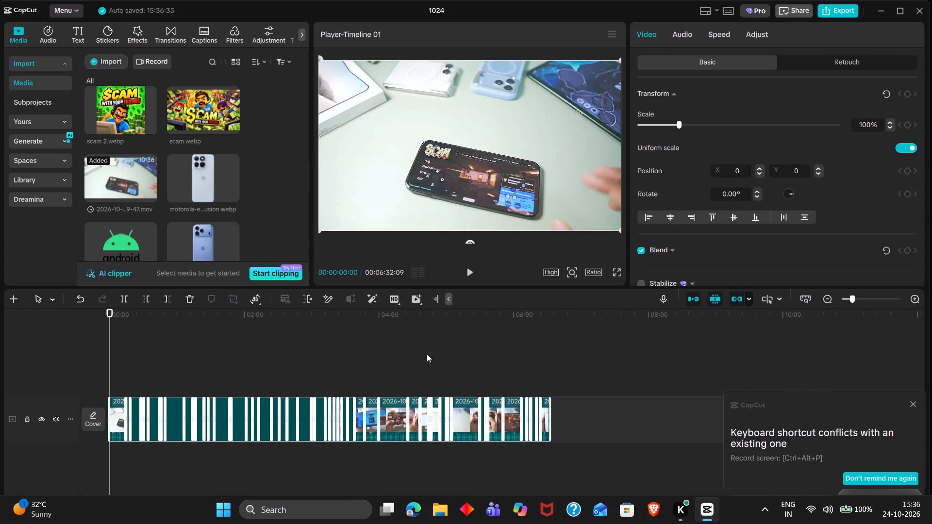
ctrl+scroll(427, 354, up, 15)
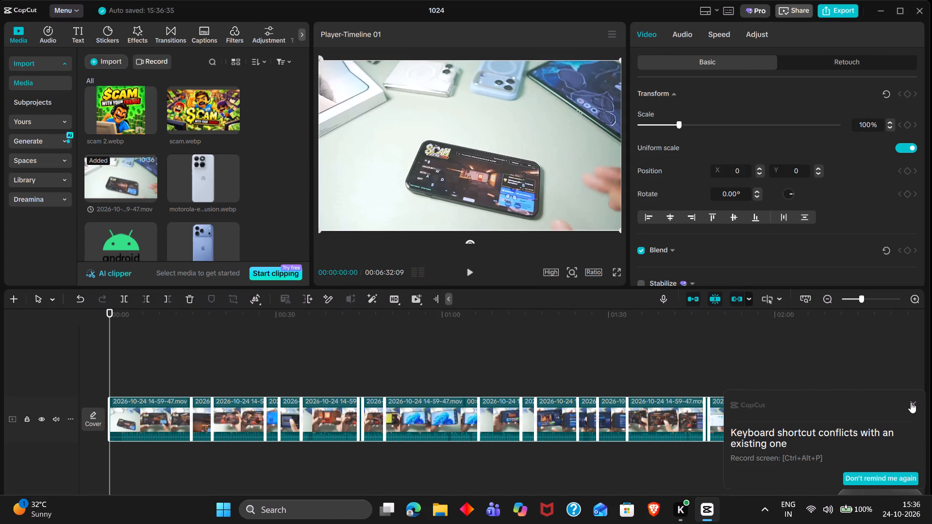
click(911, 402)
ctrl+scroll(416, 329, up, 5)
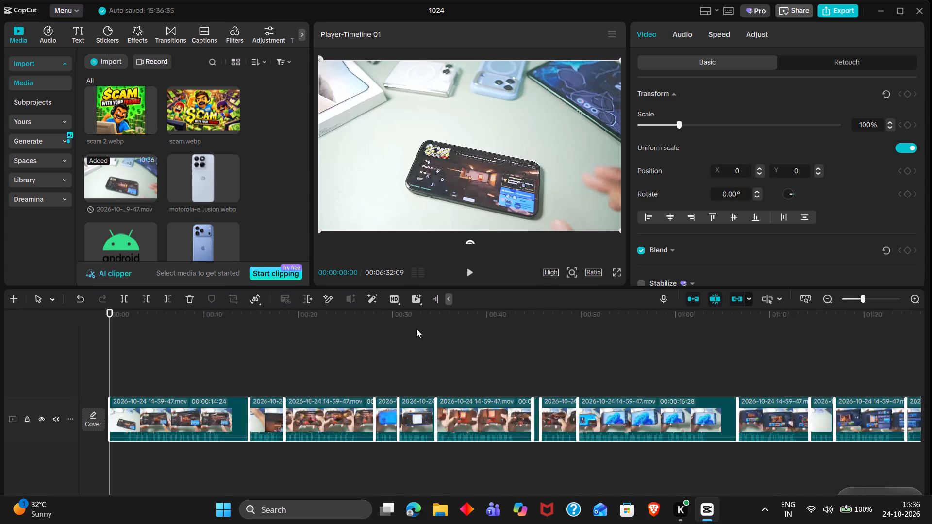
ctrl+scroll(416, 329, up, 14)
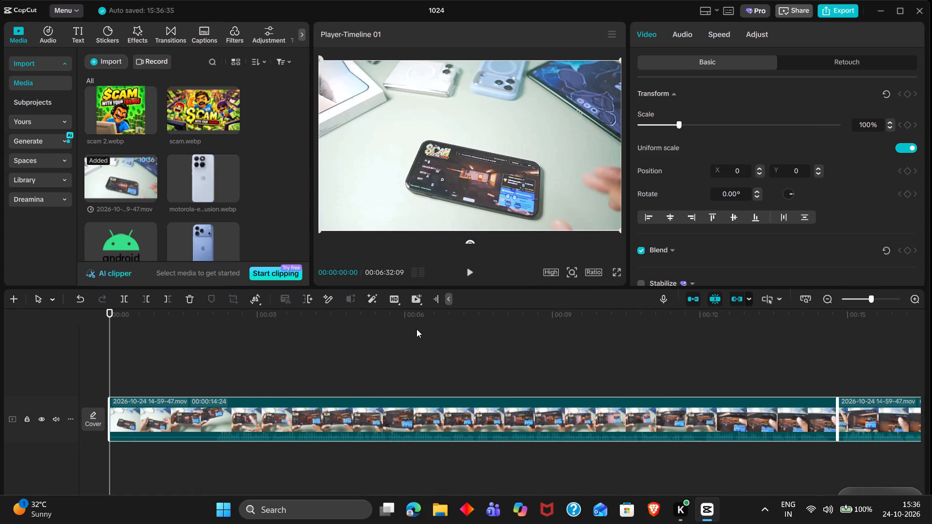
key(space)
double_click(212, 357)
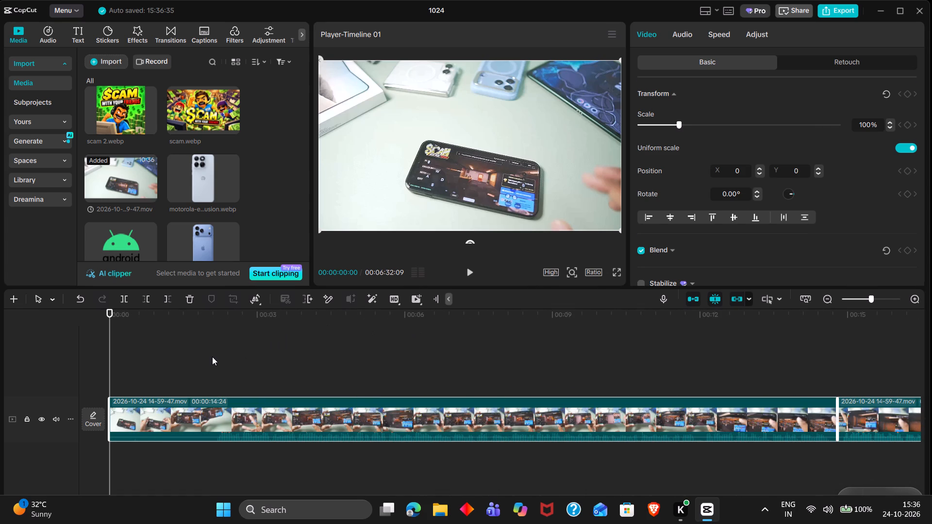
drag(212, 357, 91, 347)
key(space)
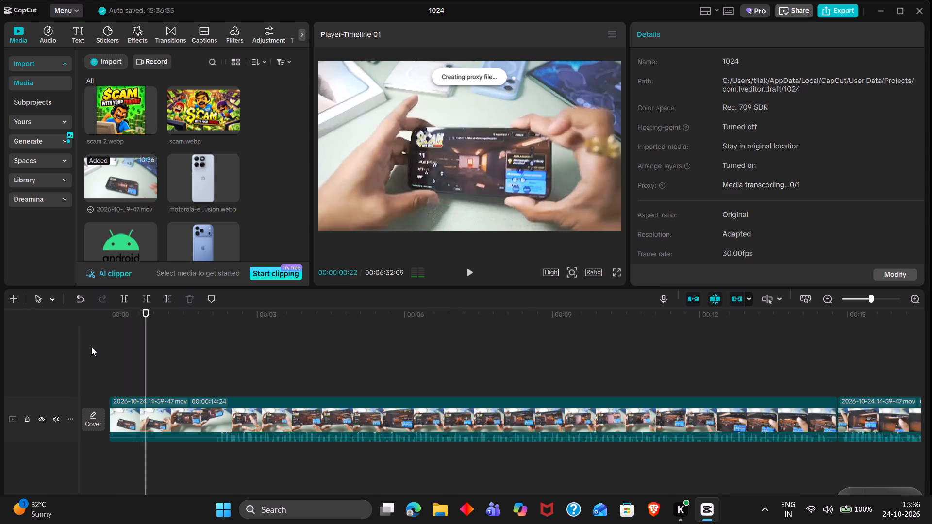
key(space)
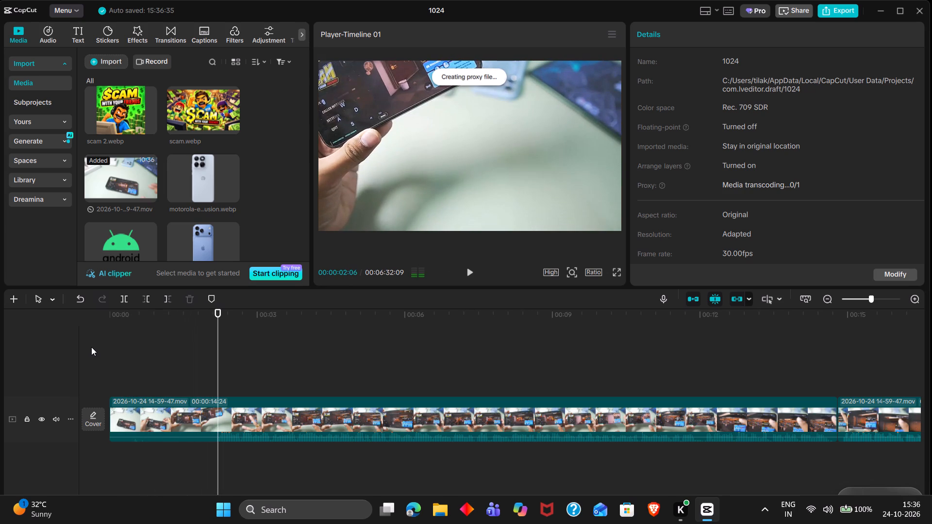
text(q)
Play through the first clip and split it at 00:00:09:20.
key(space)
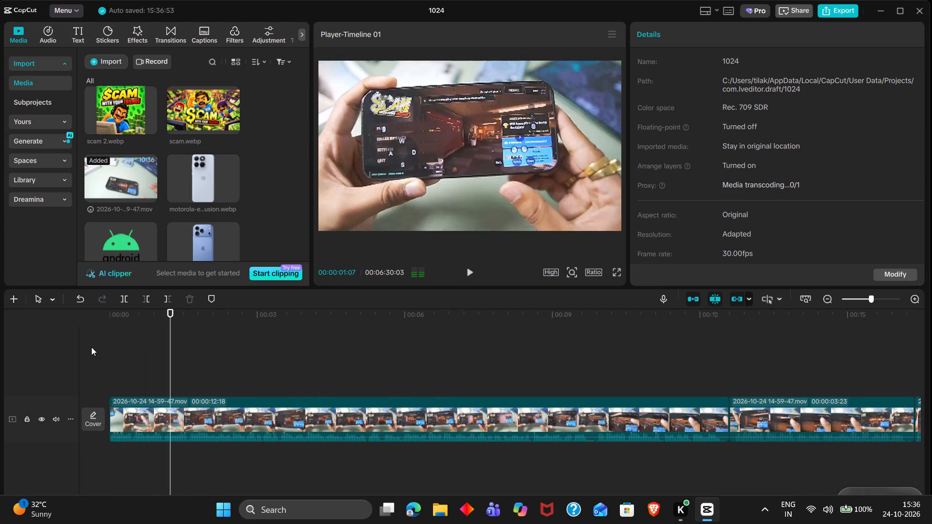
ctrl+scroll(91, 347, up, 5)
ctrl+scroll(155, 385, up, 4)
scroll(155, 385, left, 1)
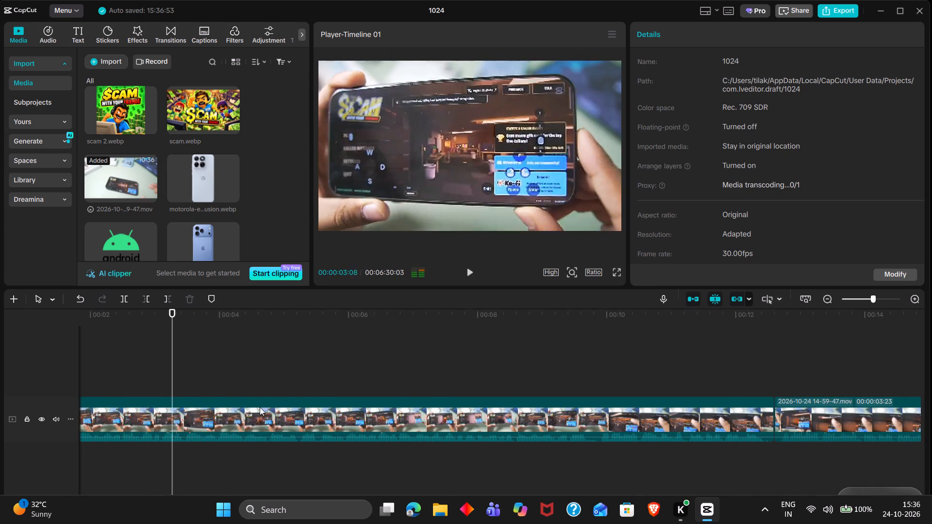
scroll(262, 407, left, 1)
ctrl+scroll(339, 426, up, 3)
scroll(339, 426, left, 1)
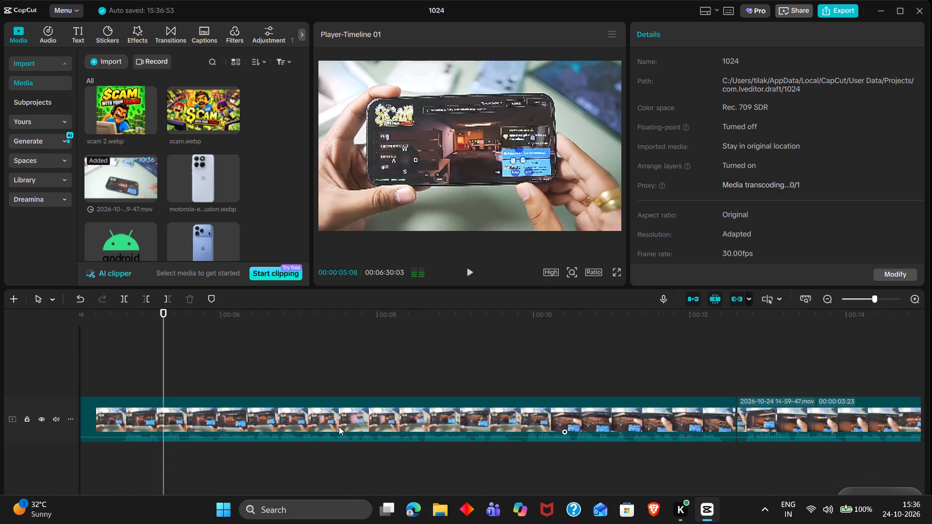
scroll(339, 426, left, 2)
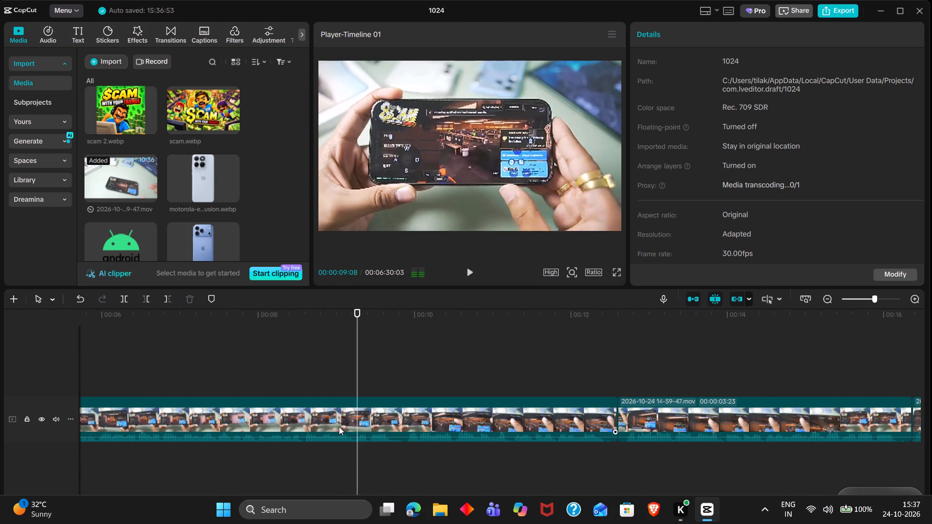
key(space)
key(Left)
key(Left)
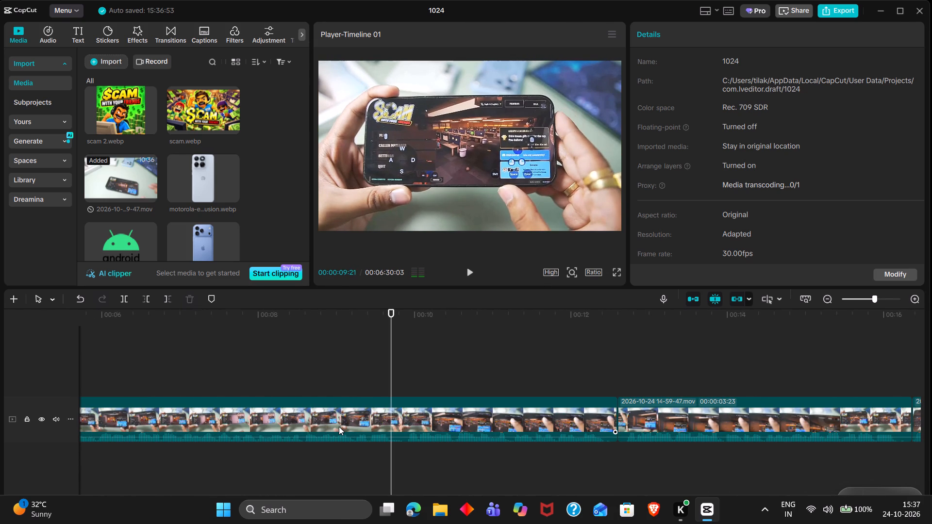
key(Left)
key(ctrl+b)
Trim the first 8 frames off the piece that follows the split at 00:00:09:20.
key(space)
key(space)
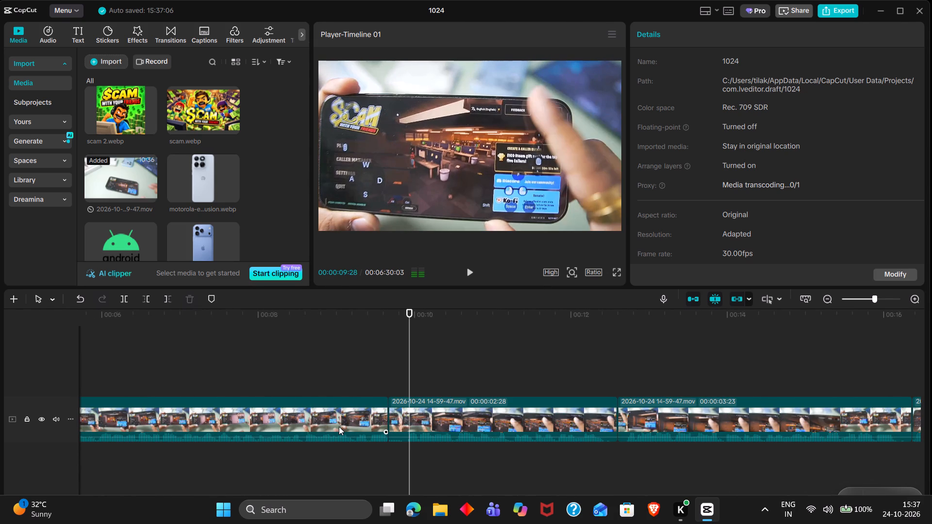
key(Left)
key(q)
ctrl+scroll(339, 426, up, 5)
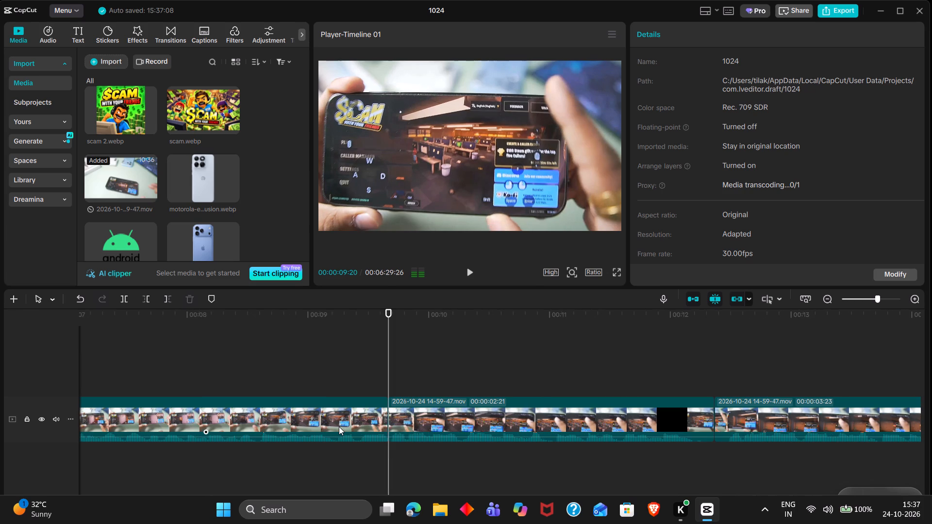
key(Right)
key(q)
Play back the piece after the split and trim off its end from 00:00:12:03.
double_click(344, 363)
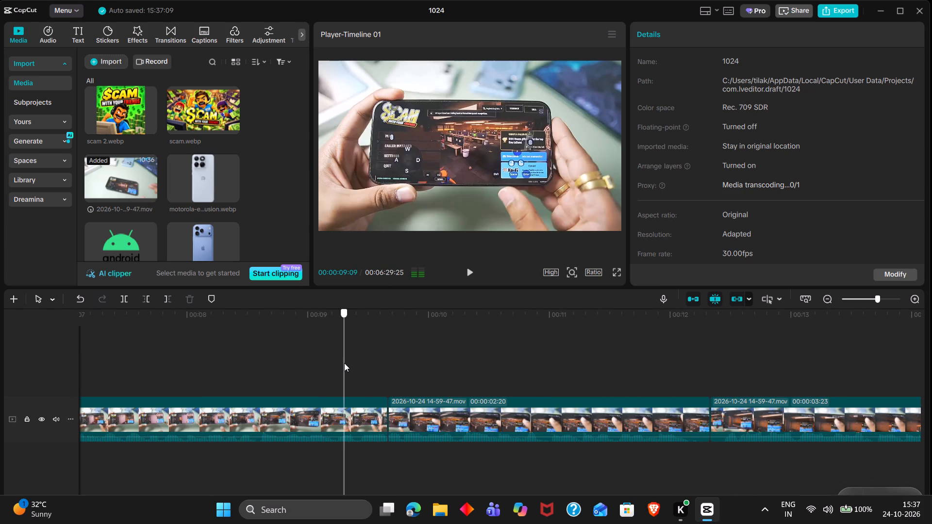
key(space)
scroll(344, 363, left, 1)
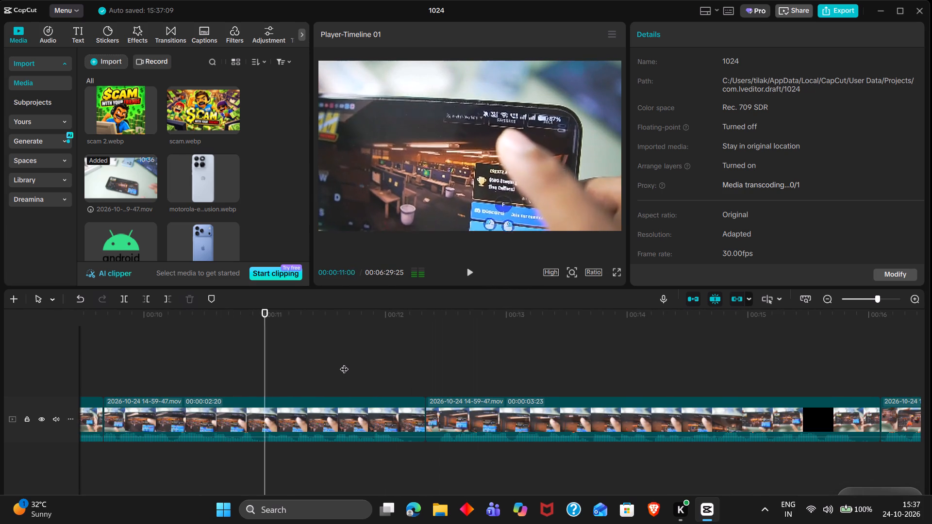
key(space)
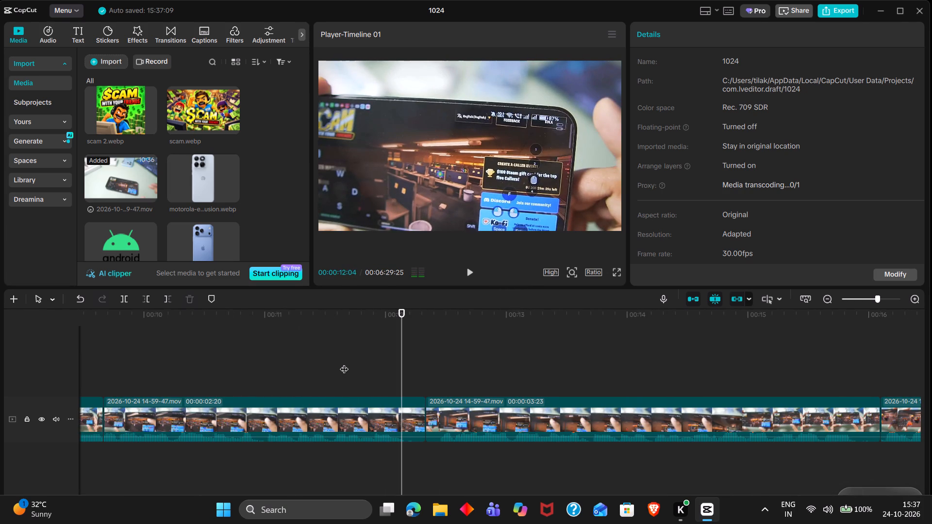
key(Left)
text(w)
Trim the start of the next clip up to 00:00:12:07, removing its first 4 frames.
key(space)
key(space)
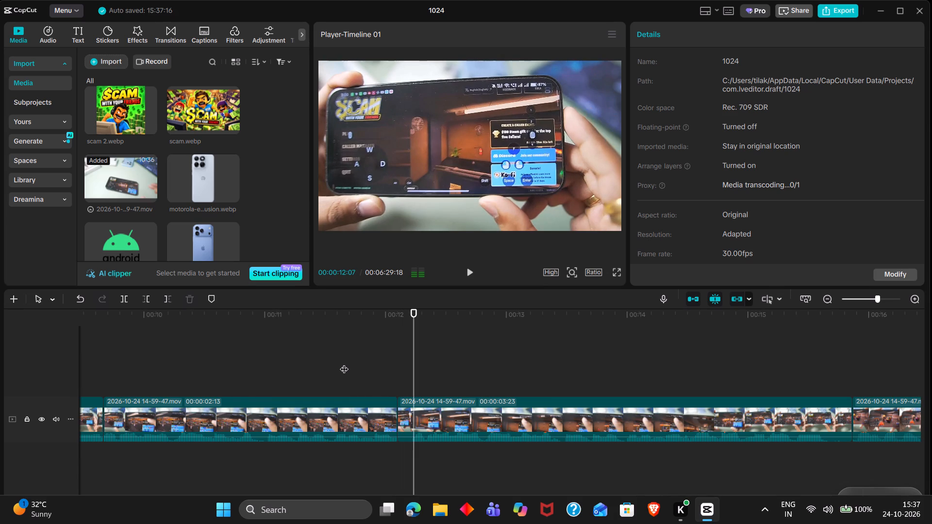
text(q)
Replay the cuts and delete the short piece that starts at the 00:00:09:20 split.
key(space)
scroll(344, 363, left, 1)
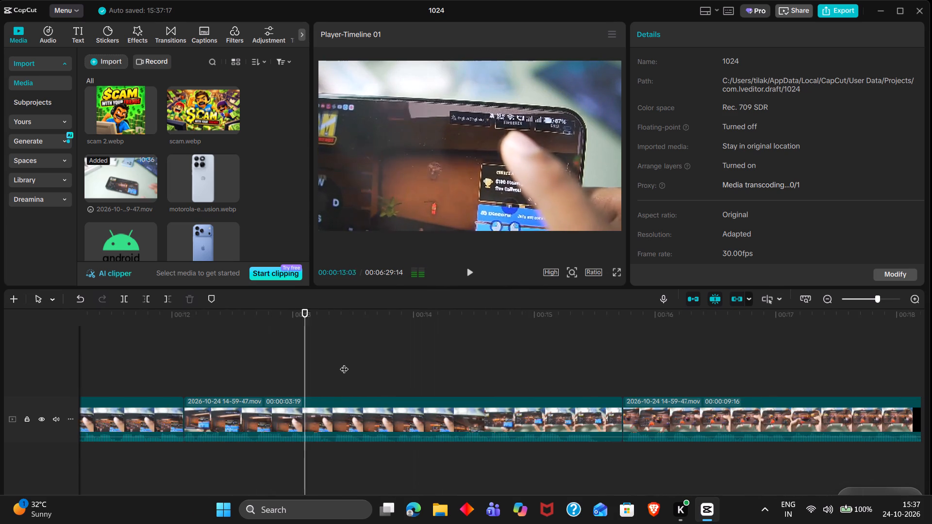
scroll(344, 363, left, 1)
scroll(344, 363, right, 1)
double_click(204, 355)
scroll(204, 355, right, 2)
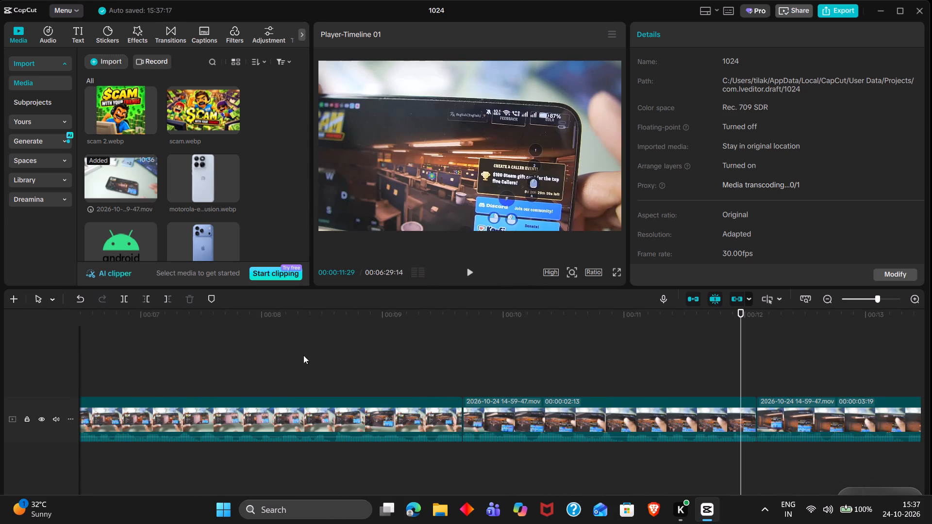
click(323, 355)
drag(323, 355, 375, 353)
key(space)
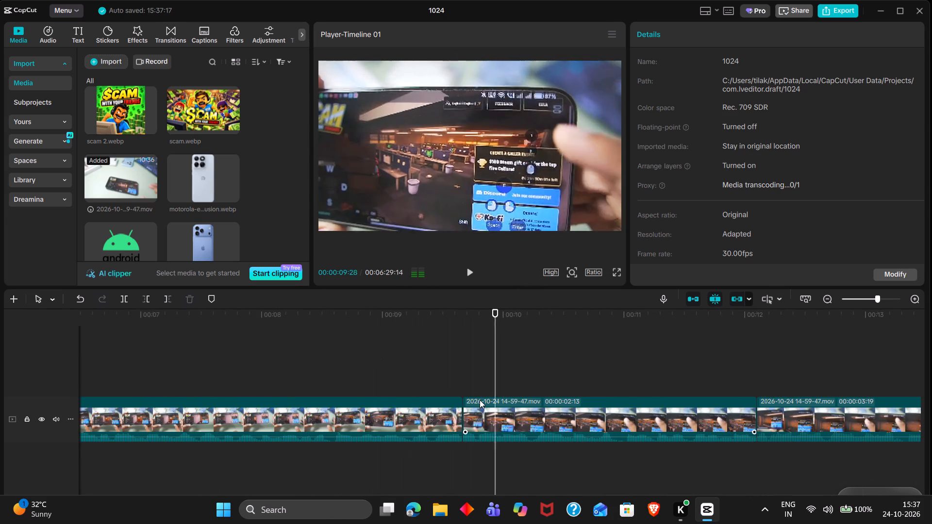
click(480, 400)
key(BackSpace)
Play across the new join and trim the end of the following clip from 00:00:13:01.
double_click(377, 341)
key(space)
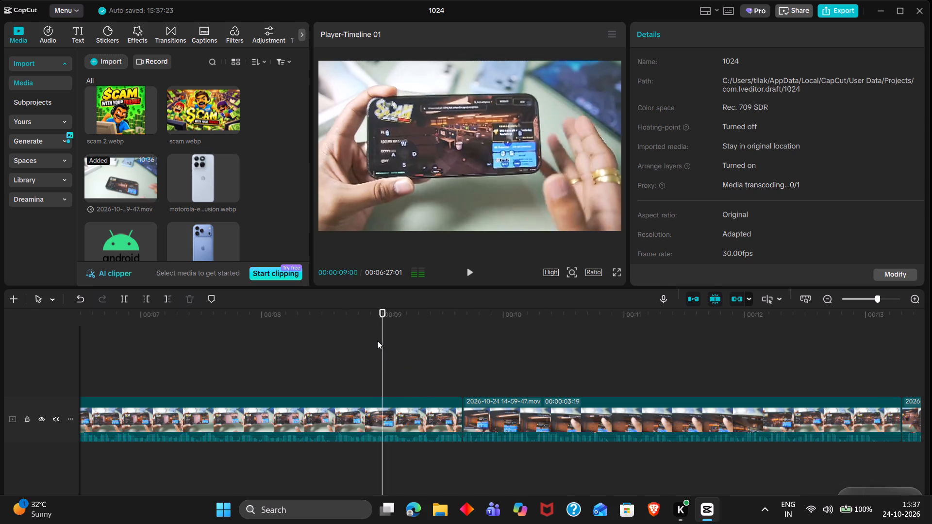
scroll(377, 341, left, 2)
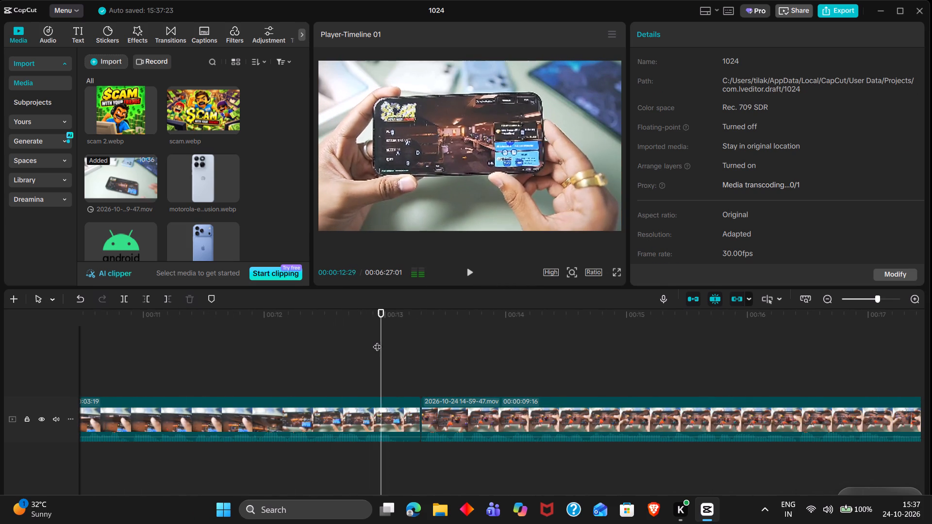
key(space)
key(Left)
text(w)
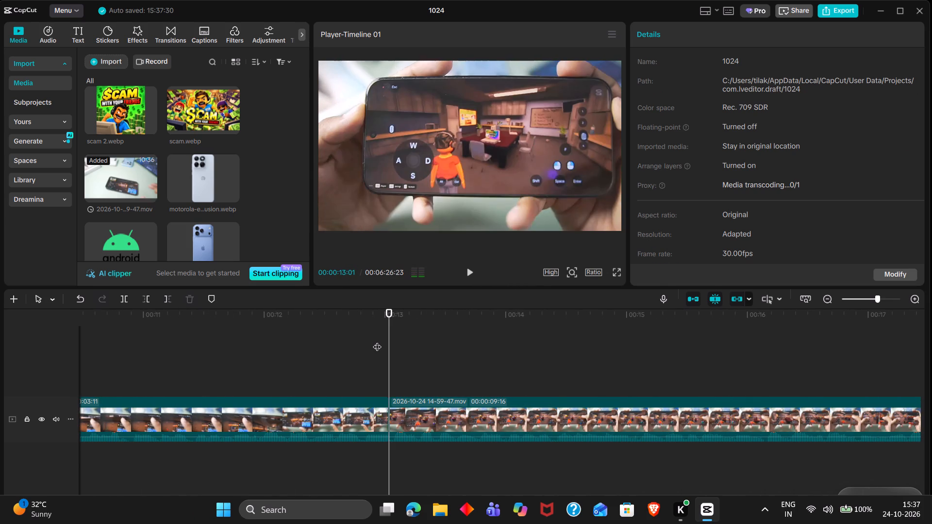
Trim one frame off the start of the gameplay clip that begins at 00:00:13:01.
key(space)
key(space)
click(389, 351)
drag(389, 351, 390, 353)
drag(390, 353, 393, 355)
key(q)
Play through the gameplay clip, trim its end at 00:00:22:02 and cut the first 5 frames of the following blue-screen clip.
double_click(240, 360)
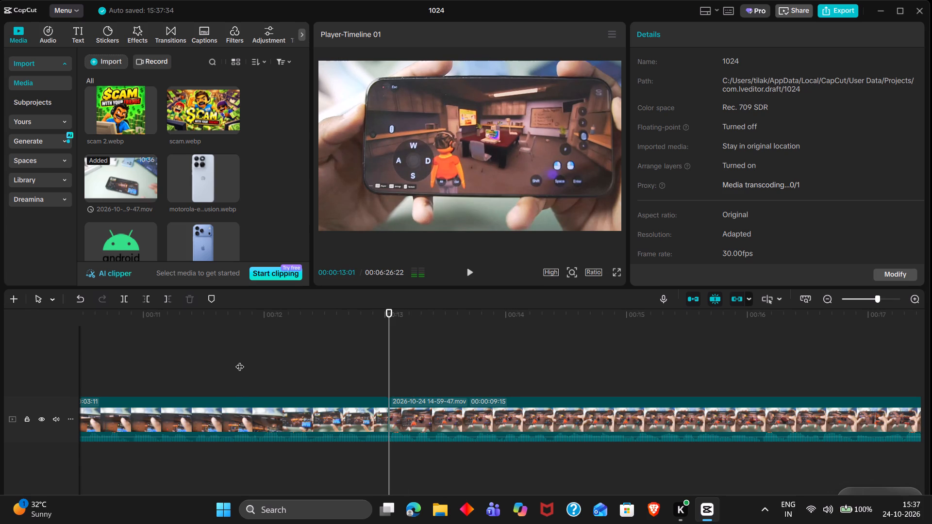
key(space)
scroll(240, 360, left, 1)
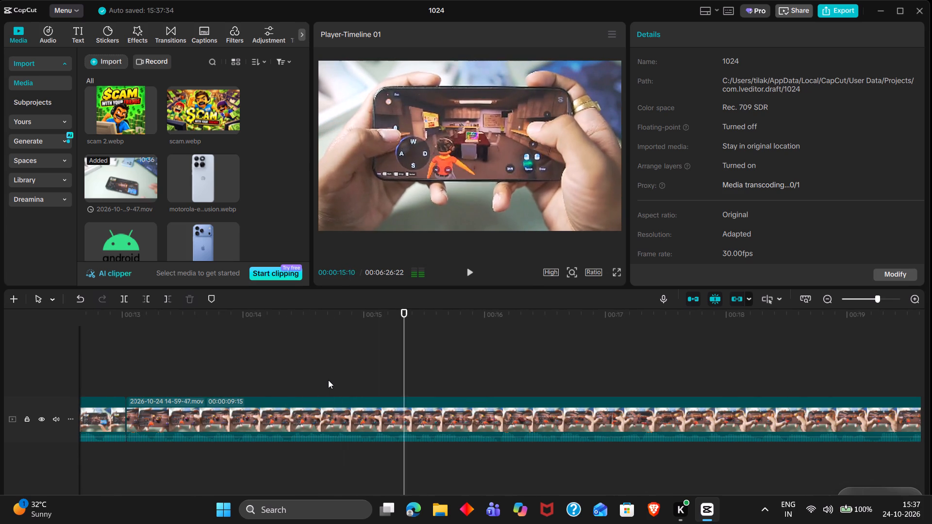
scroll(328, 380, left, 2)
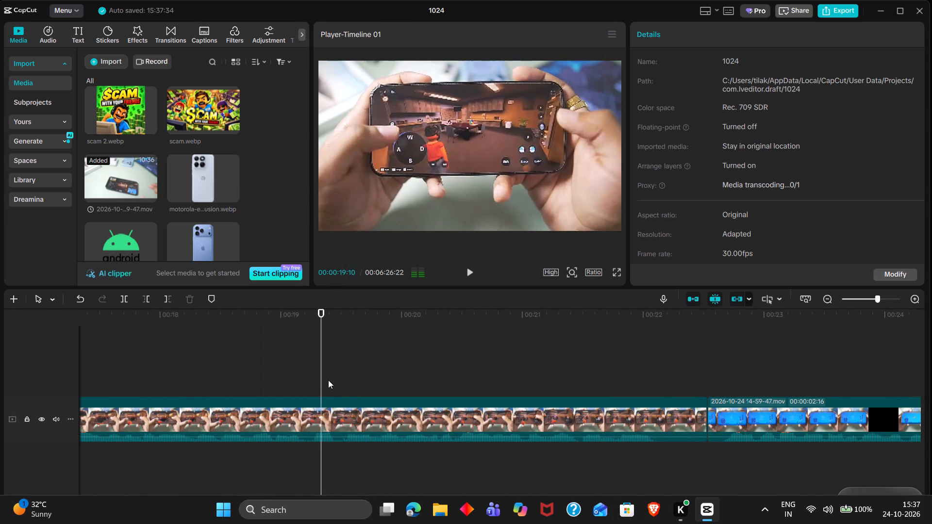
scroll(328, 380, left, 1)
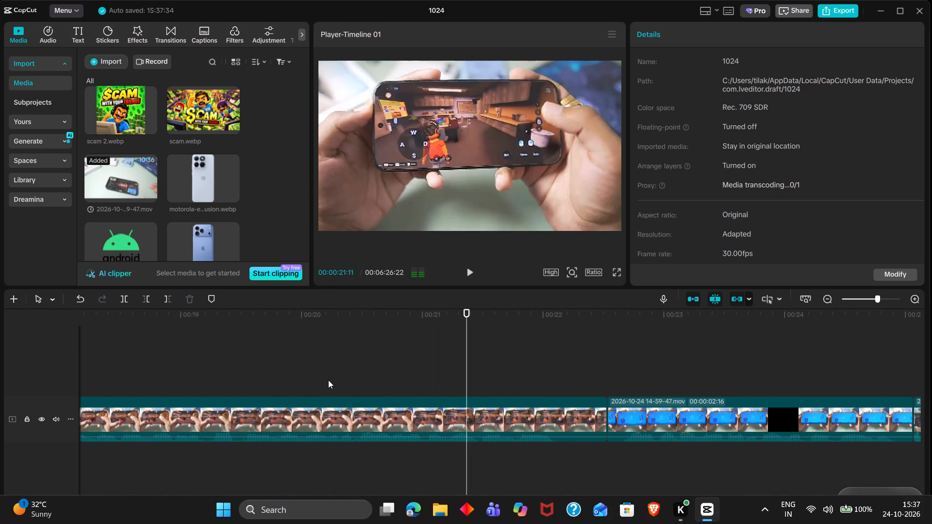
key(space)
key(Left)
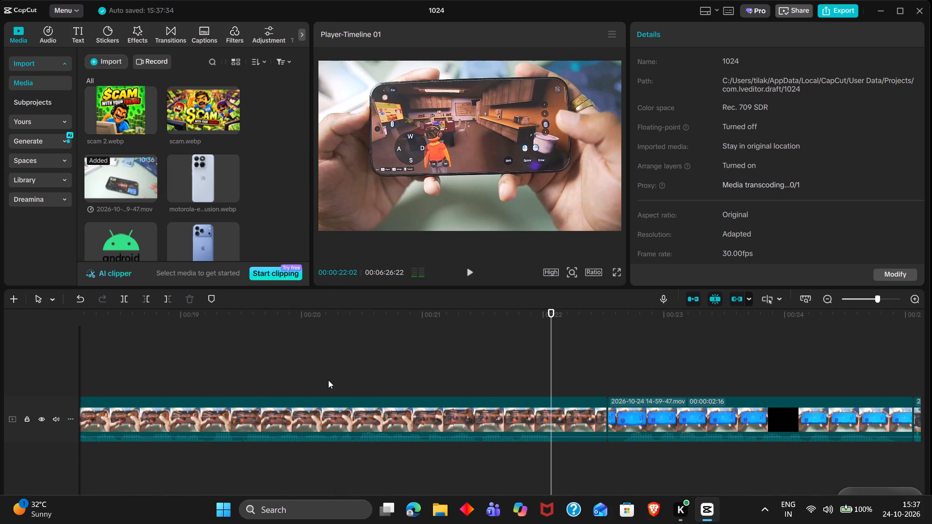
text(w q)
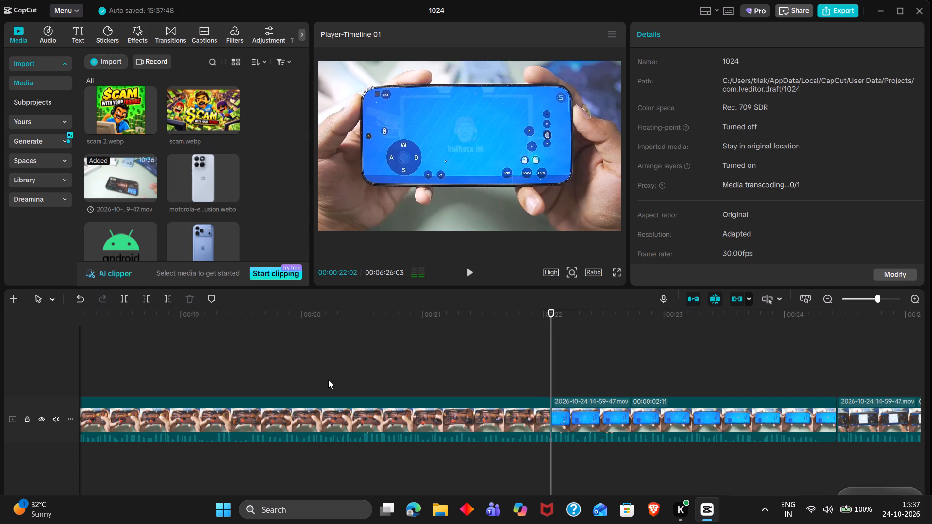
Play the blue-screen clip and trim its end at 00:00:24:07.
key(space)
scroll(328, 380, left, 1)
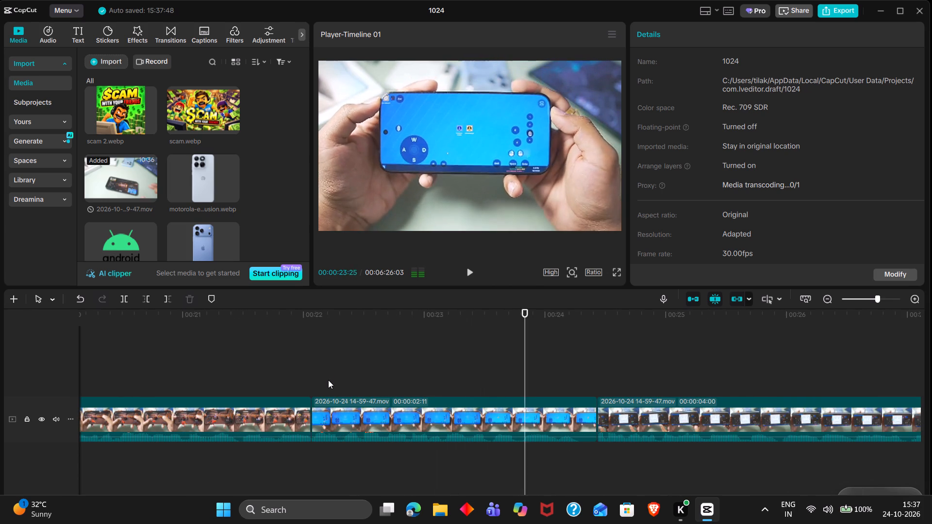
key(space)
text(w)
Play the face-drawing clip, trim its end at 00:00:27:26 and cut the first 3 frames of the following gameplay clip.
key(space)
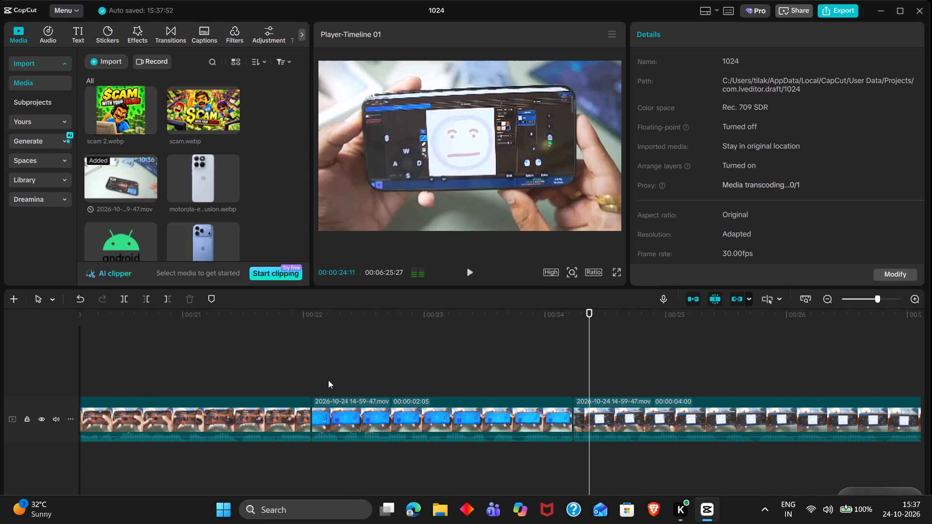
scroll(328, 380, left, 2)
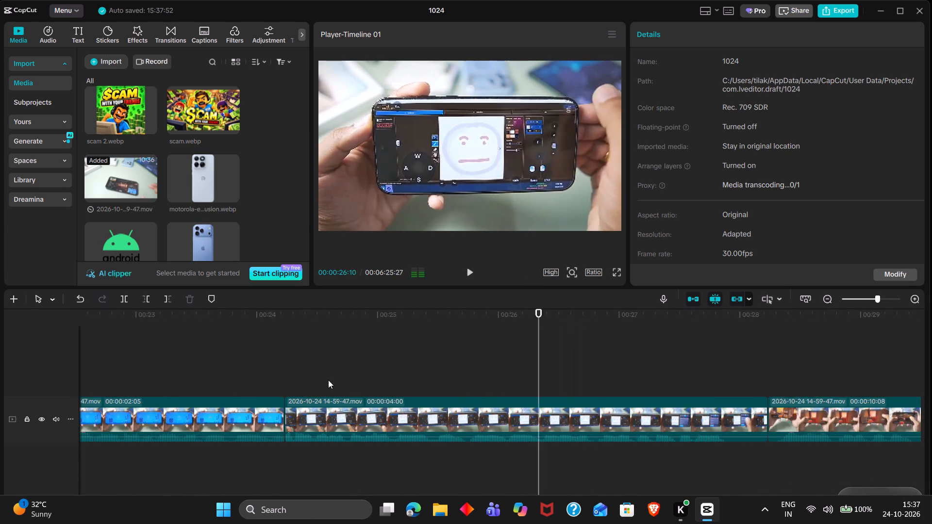
scroll(328, 380, left, 1)
key(space)
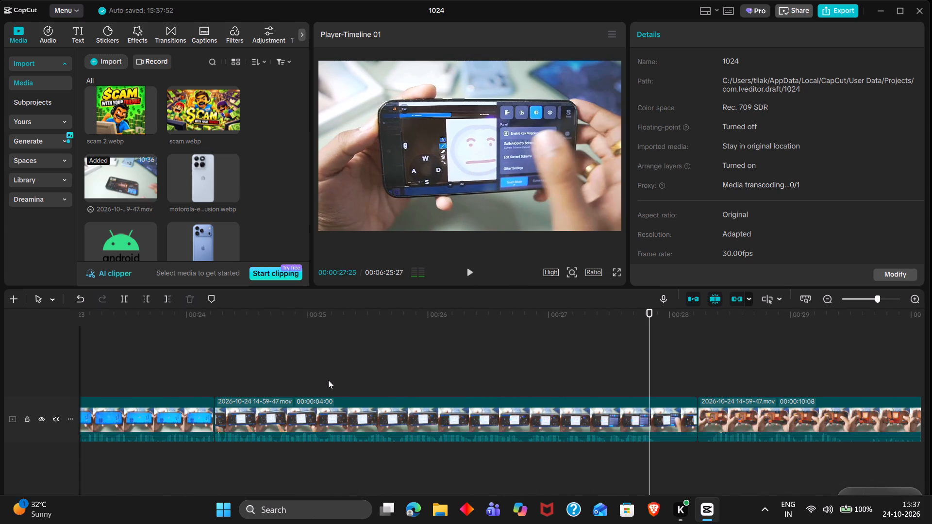
key(Right)
text(w q)
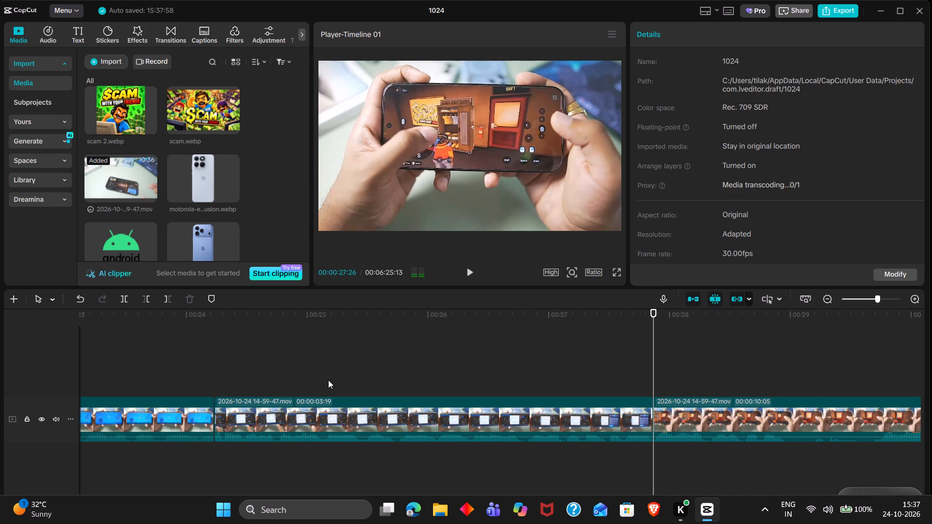
Trim the start of the gameplay clip after the face-drawing clip up to 00:00:29:22.
key(space)
scroll(328, 380, left, 1)
triple_click(72, 379)
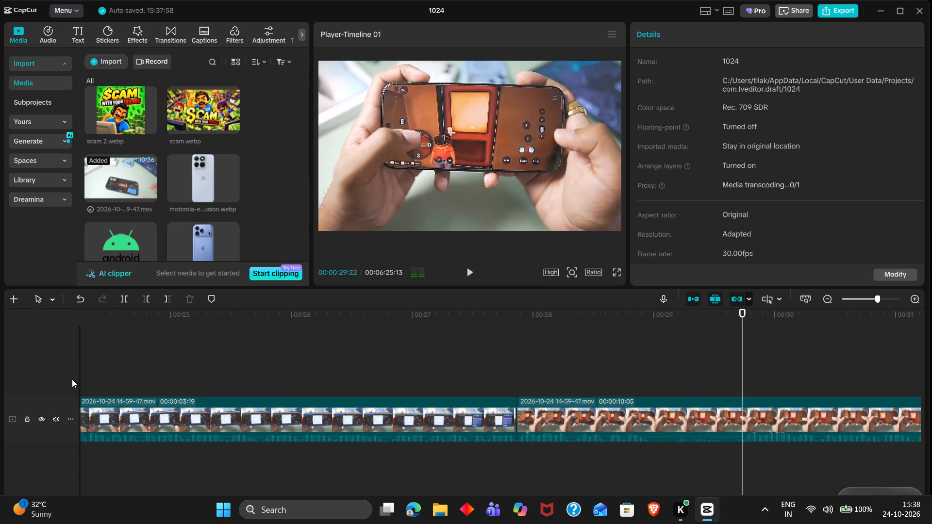
double_click(295, 394)
drag(295, 394, 699, 378)
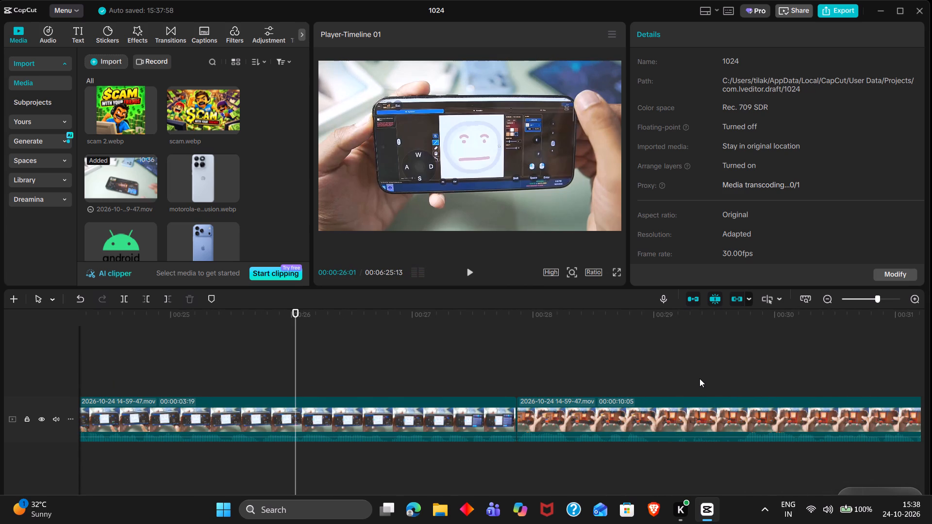
click(699, 378)
drag(699, 378, 744, 390)
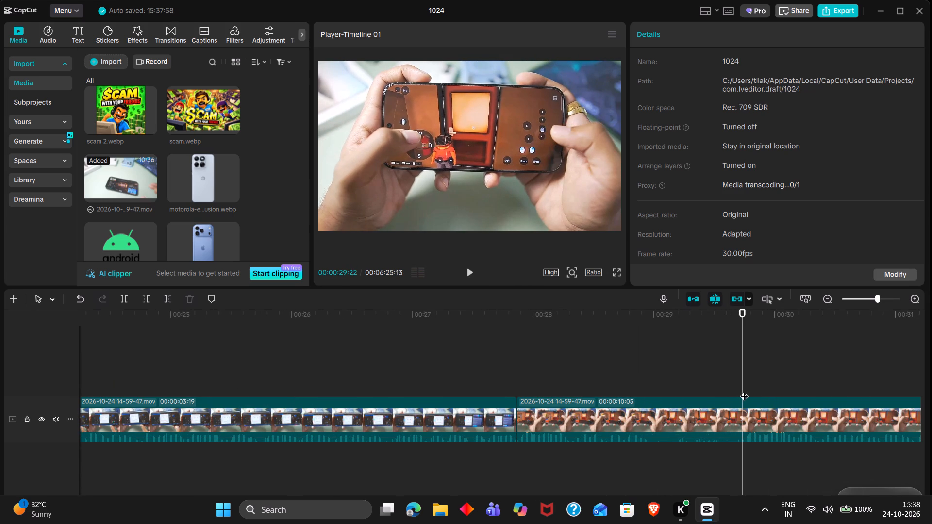
text(q)
Replay the face-drawing clip and trim its end back to 00:00:26:10.
key(space)
double_click(451, 328)
scroll(451, 328, right, 1)
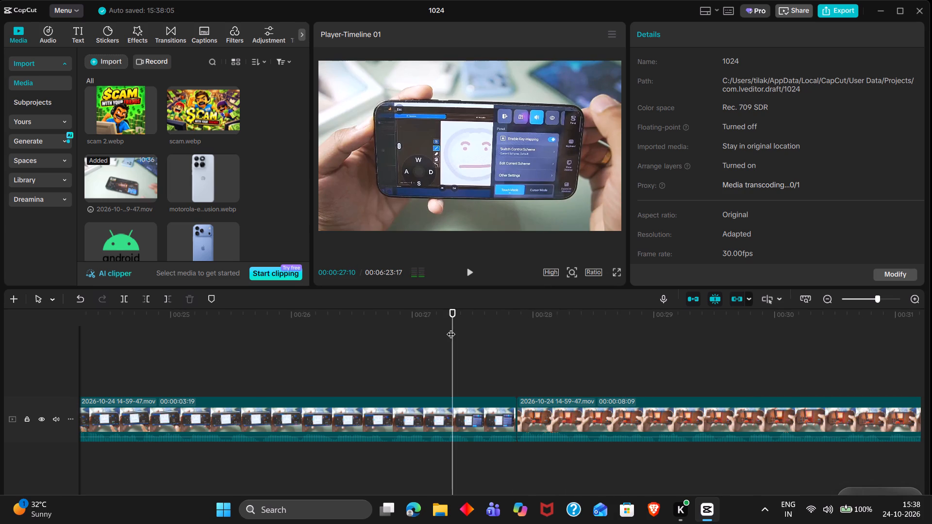
scroll(451, 328, right, 1)
double_click(295, 360)
key(space)
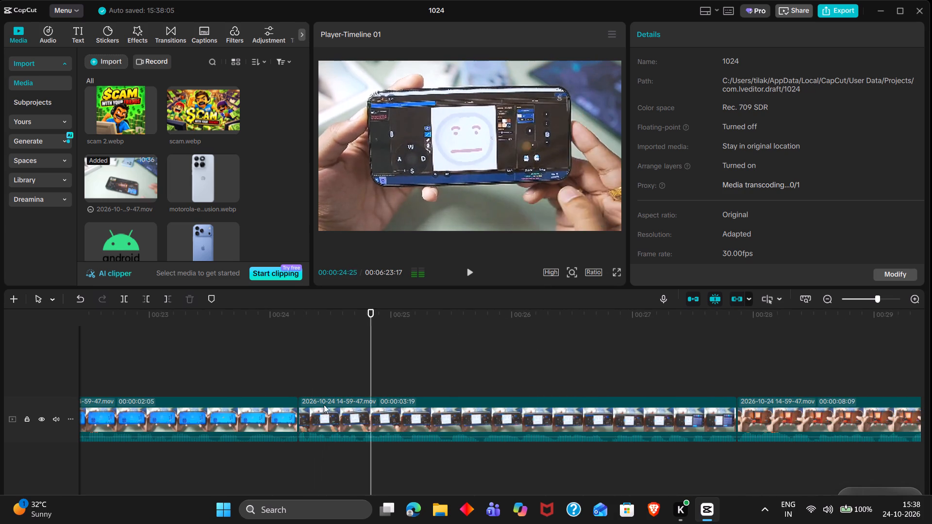
key(space)
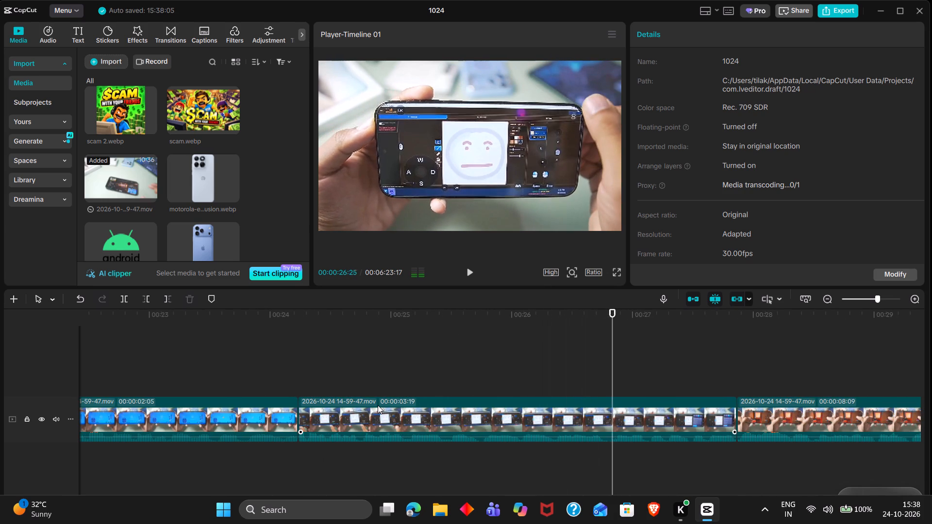
click(572, 365)
drag(572, 365, 529, 358)
key(space)
key(space)
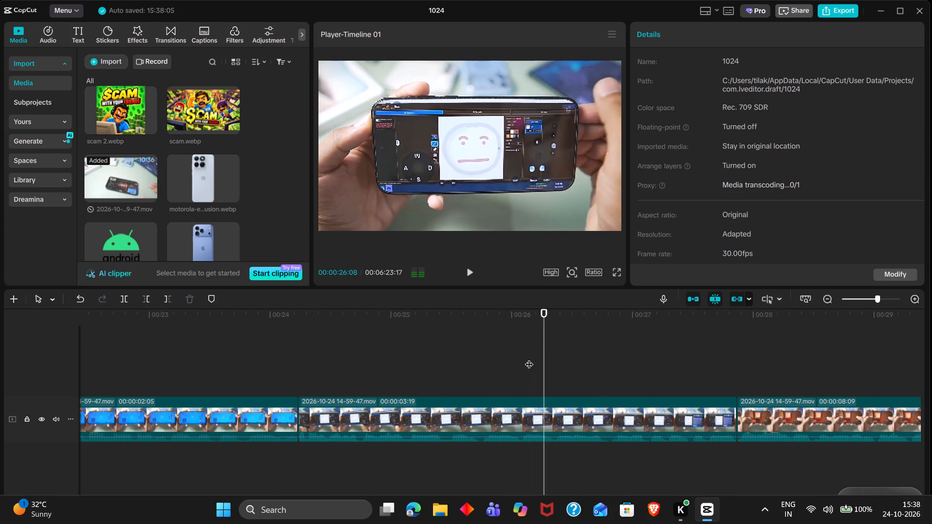
key(space)
key(space)
key(Left)
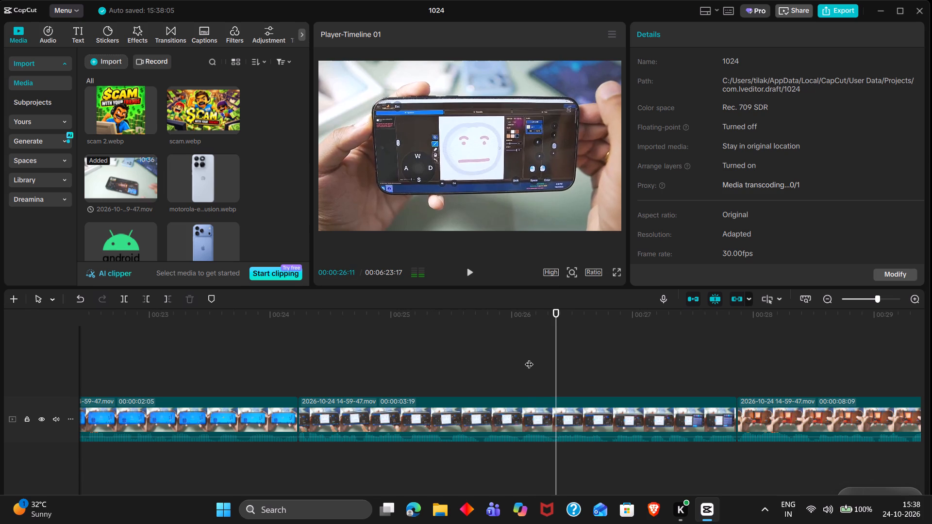
key(Left)
key(w)
Play across the new join and split the following gameplay clip at 00:00:32:10.
click(482, 364)
drag(482, 364, 443, 358)
key(space)
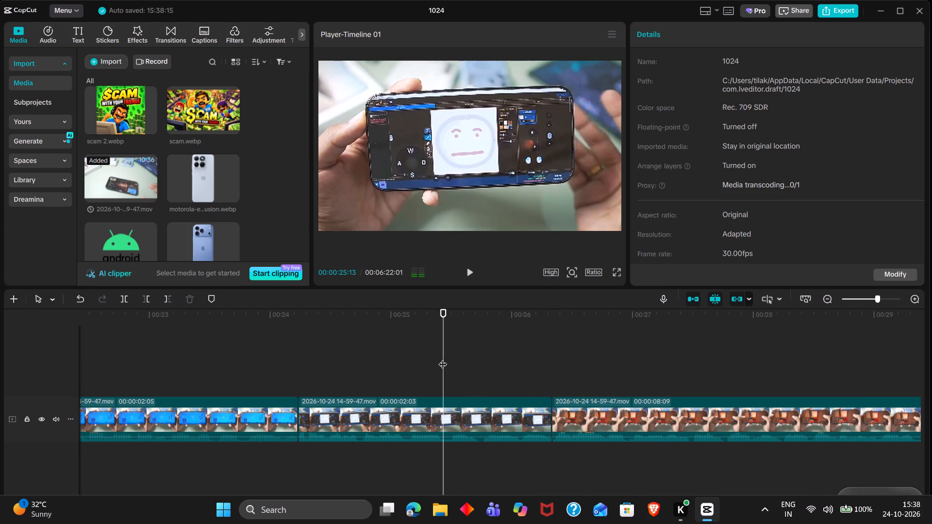
scroll(443, 358, left, 2)
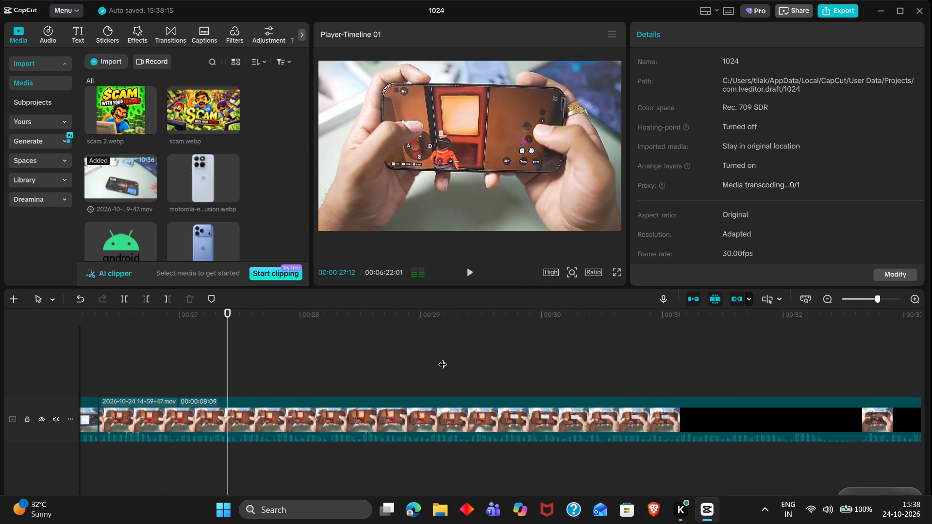
scroll(443, 358, left, 2)
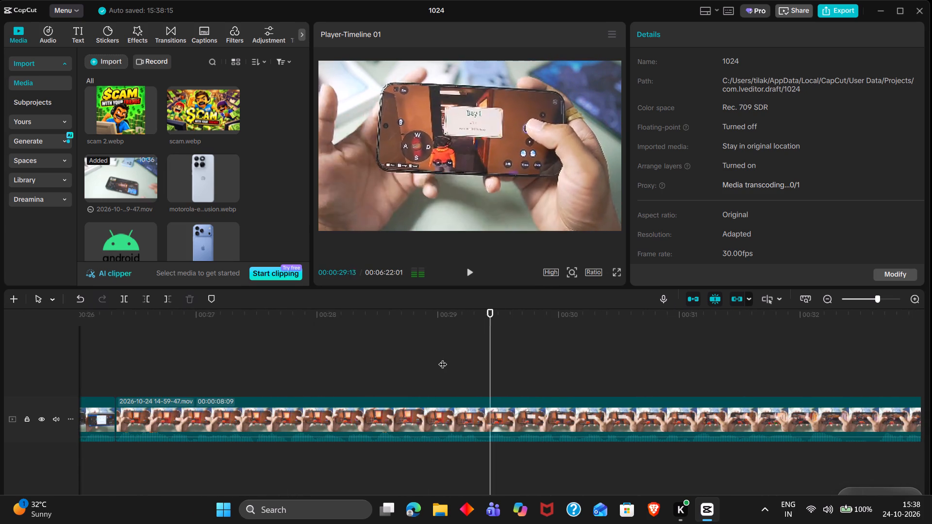
scroll(443, 358, left, 2)
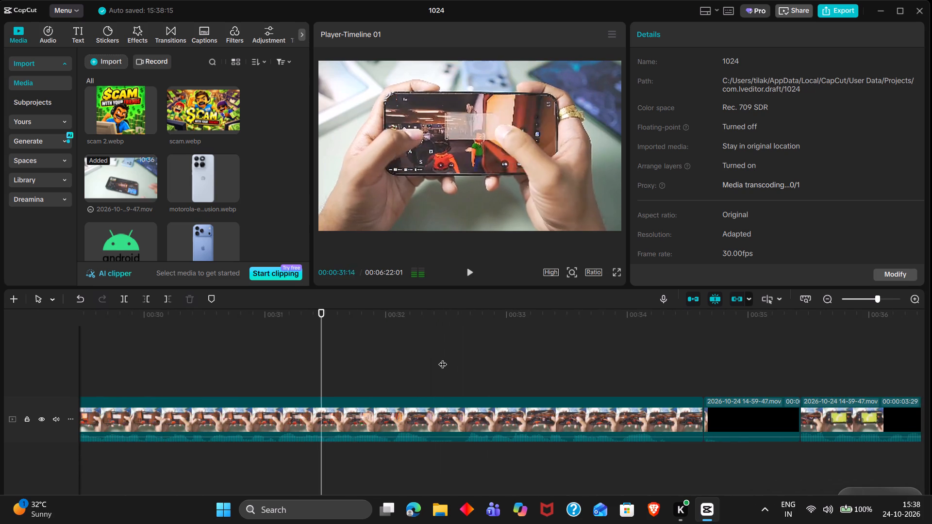
key(space)
key(Left)
key(Left)
key(Left)
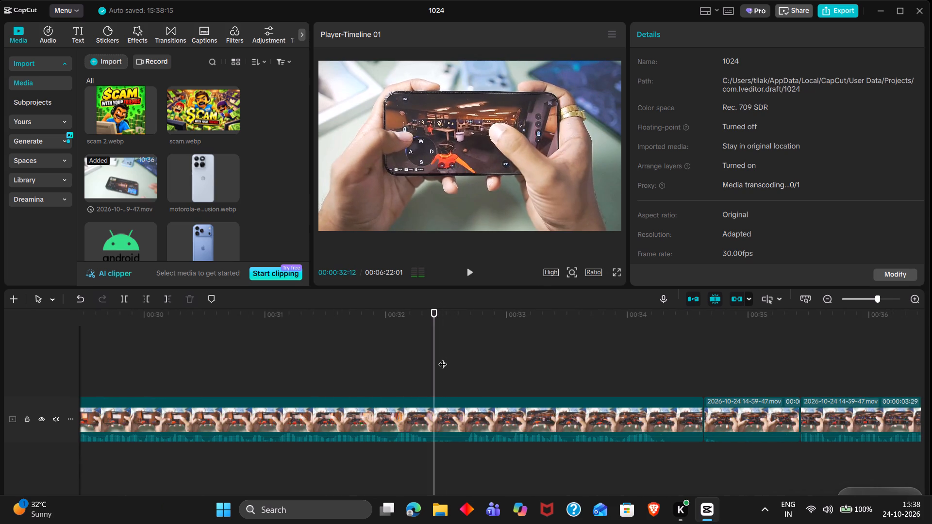
key(Left)
key(Left)
key(ctrl+b)
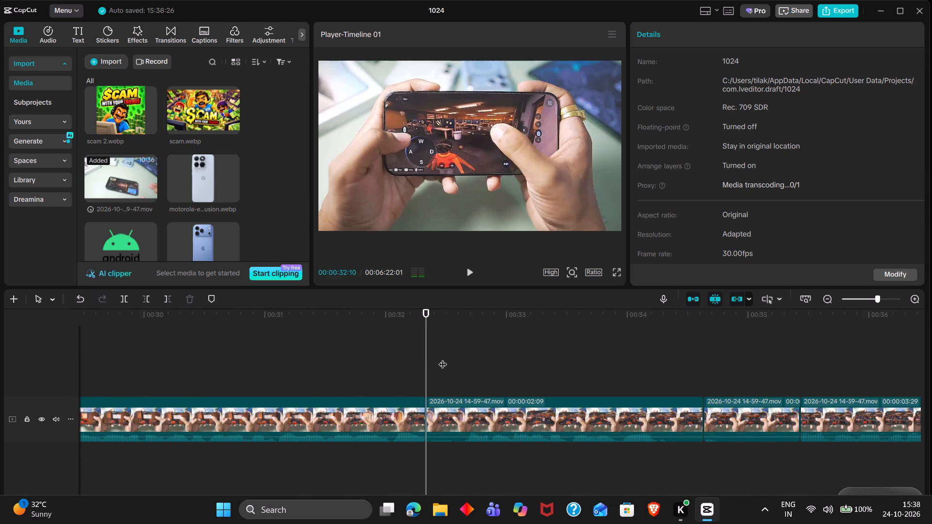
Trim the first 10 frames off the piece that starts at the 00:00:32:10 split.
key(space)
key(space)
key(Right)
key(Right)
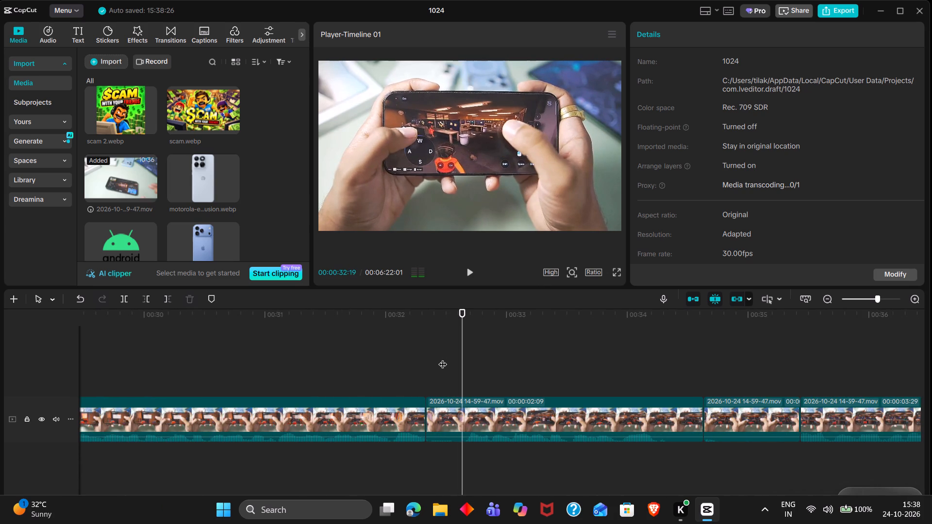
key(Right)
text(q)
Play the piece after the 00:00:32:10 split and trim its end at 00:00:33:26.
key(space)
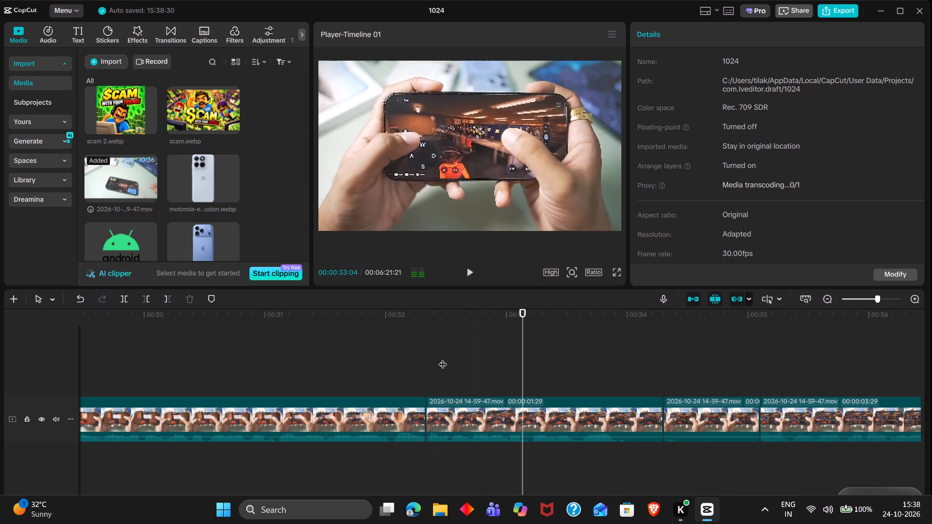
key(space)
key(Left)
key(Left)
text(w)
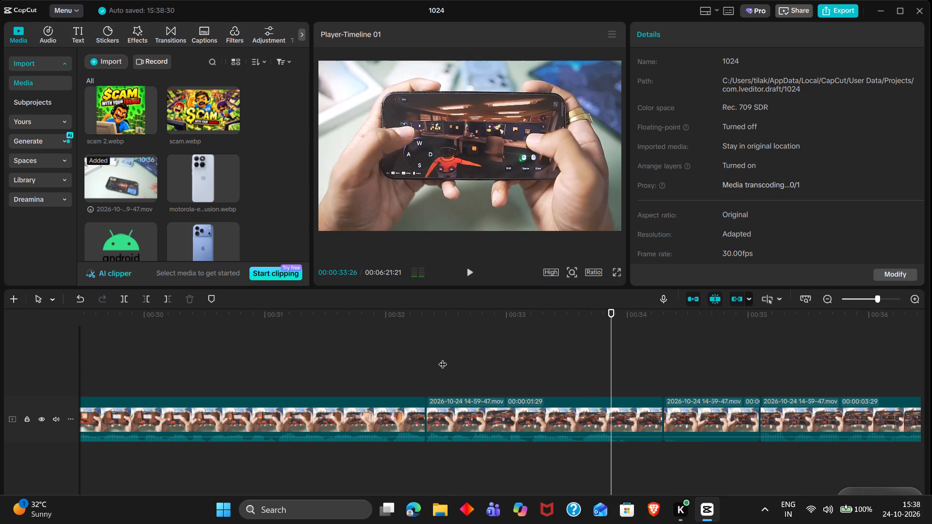
Delete the short clip that starts at 00:00:33:26.
key(space)
key(space)
click(635, 430)
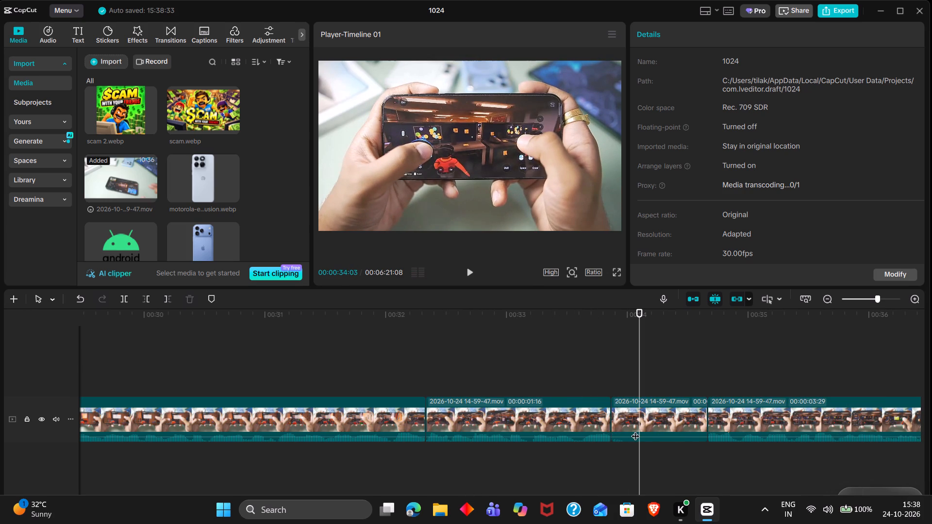
key(BackSpace)
Replay the remaining cuts and delete the short piece that starts at the 00:00:32:10 split.
double_click(535, 370)
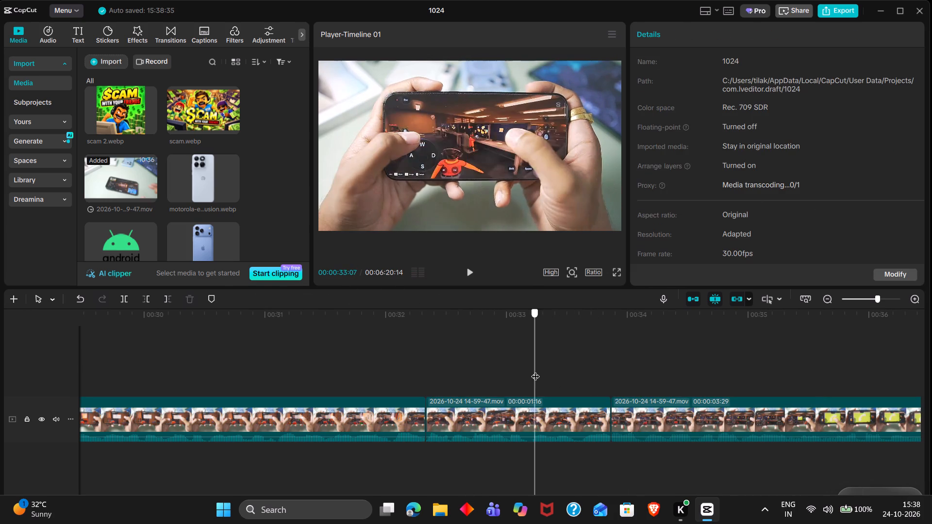
key(space)
scroll(535, 370, left, 2)
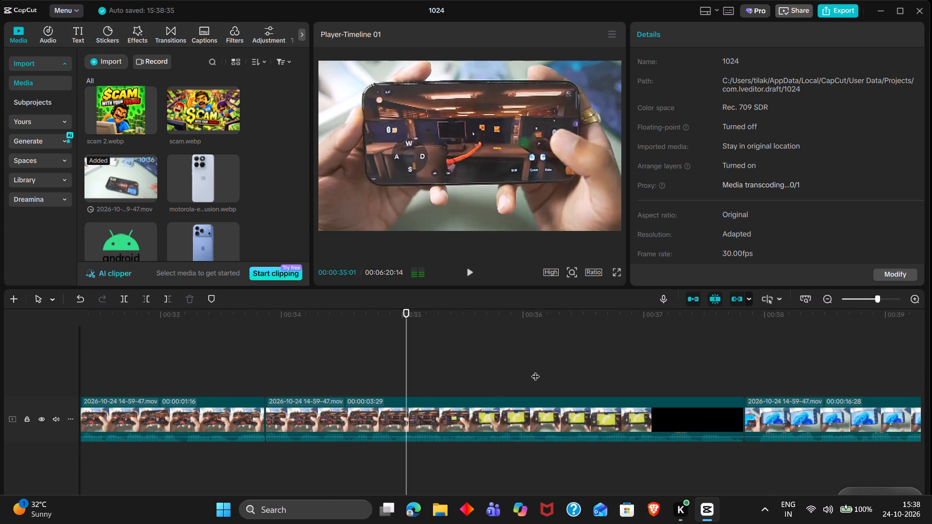
scroll(535, 370, right, 1)
click(332, 359)
drag(332, 359, 271, 362)
click(293, 424)
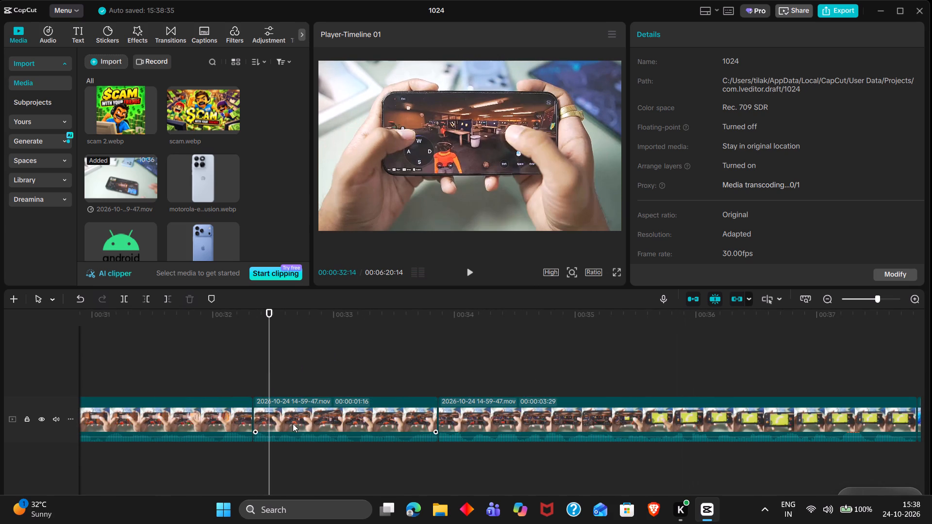
key(BackSpace)
Replay the footage around the 00:00:32:10 cut and trim the end of the piece before it back to 00:00:32:00.
double_click(166, 383)
key(space)
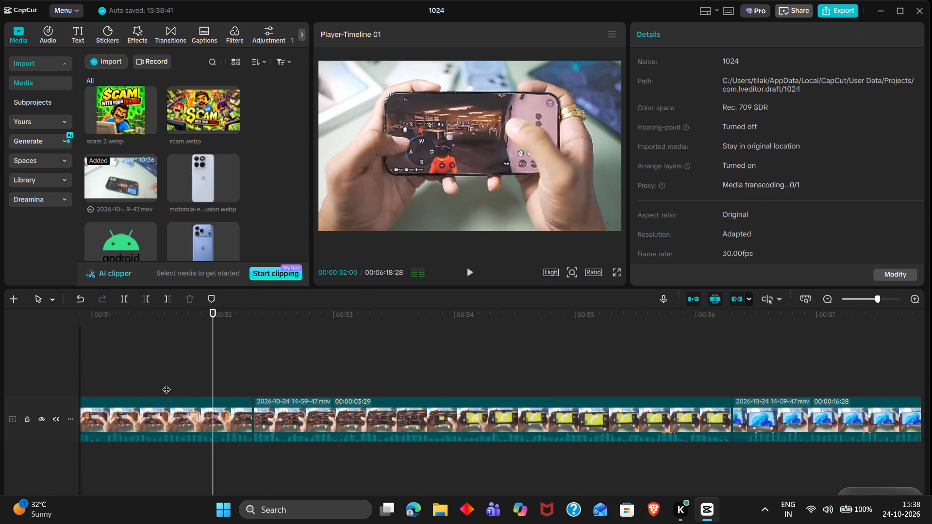
double_click(215, 380)
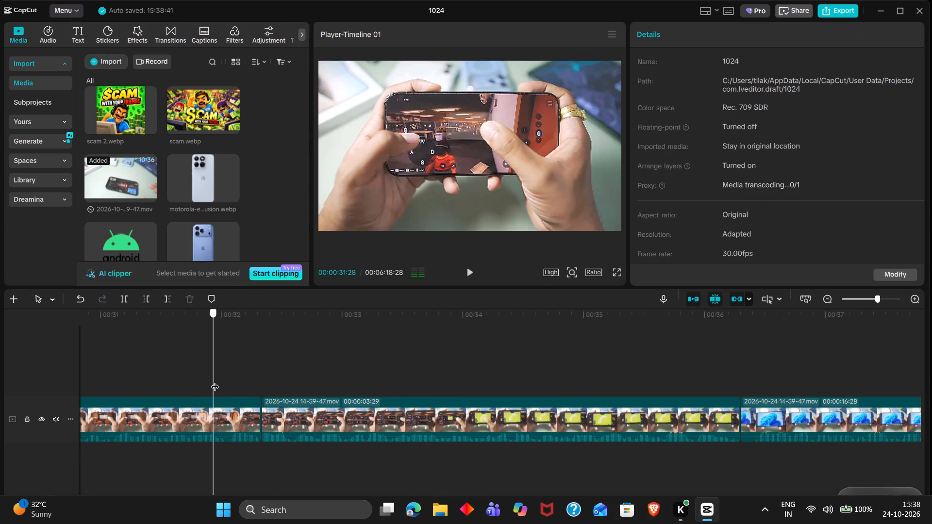
key(space)
key(space)
key(space)
key(Left)
key(Left)
key(Left)
key(Left)
key(Left)
key(Left)
key(Left)
key(Left)
key(Left)
key(Left)
key(Left)
key(Left)
key(Left)
key(Left)
key(Left)
key(Left)
key(Left)
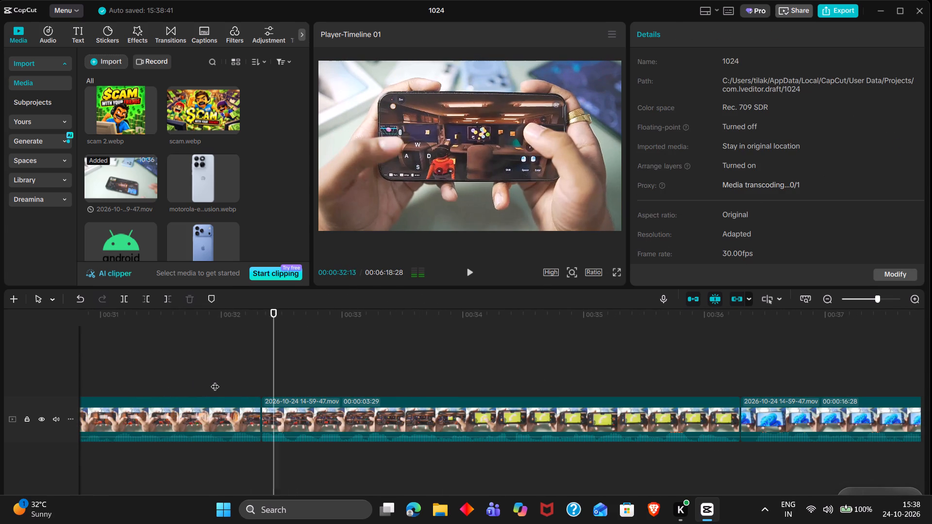
key(w)
Replay the 00:00:32:00 cut, play on through the green phone-icon piece and trim its end at 00:00:35:26.
scroll(215, 380, right, 1)
double_click(219, 377)
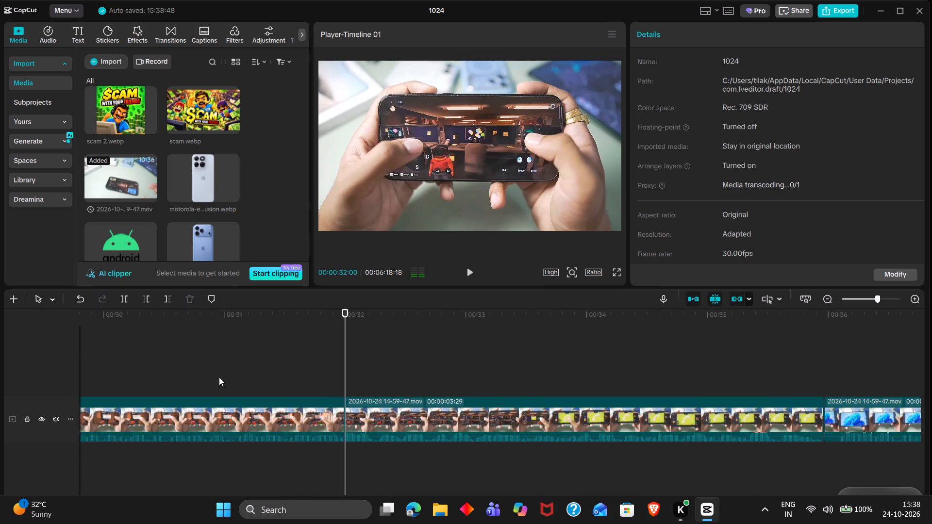
key(space)
scroll(219, 377, left, 1)
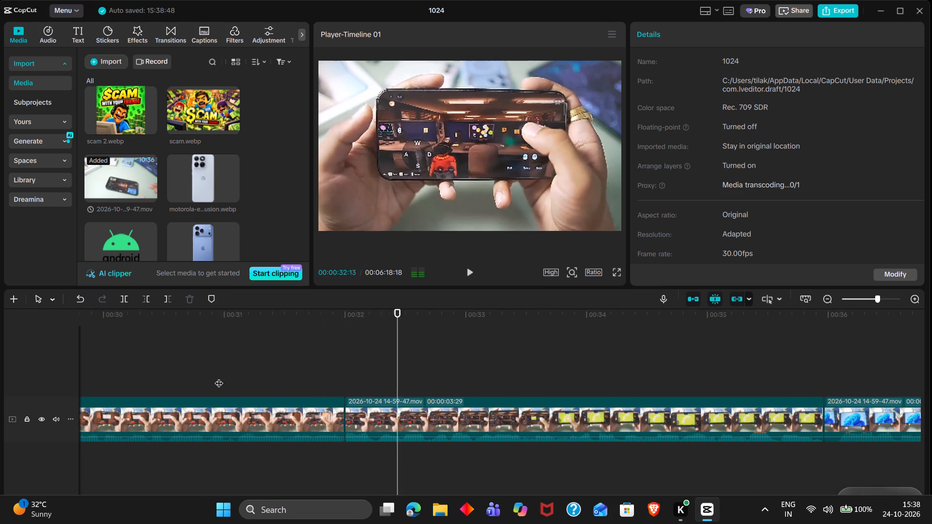
scroll(219, 377, left, 1)
scroll(324, 390, left, 1)
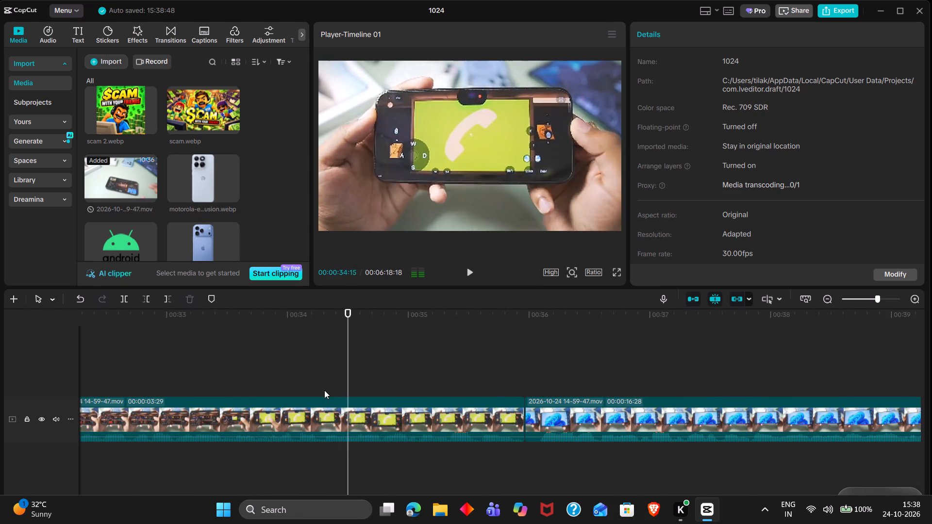
key(space)
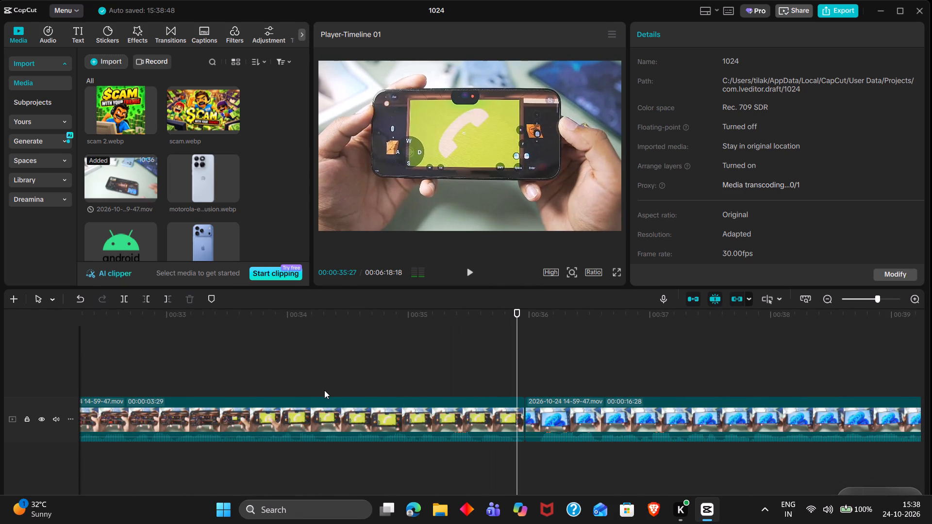
key(Left)
key(w)
Trim the first 4 frames off the clip that starts at the 00:00:35:26 cut.
scroll(324, 390, left, 1)
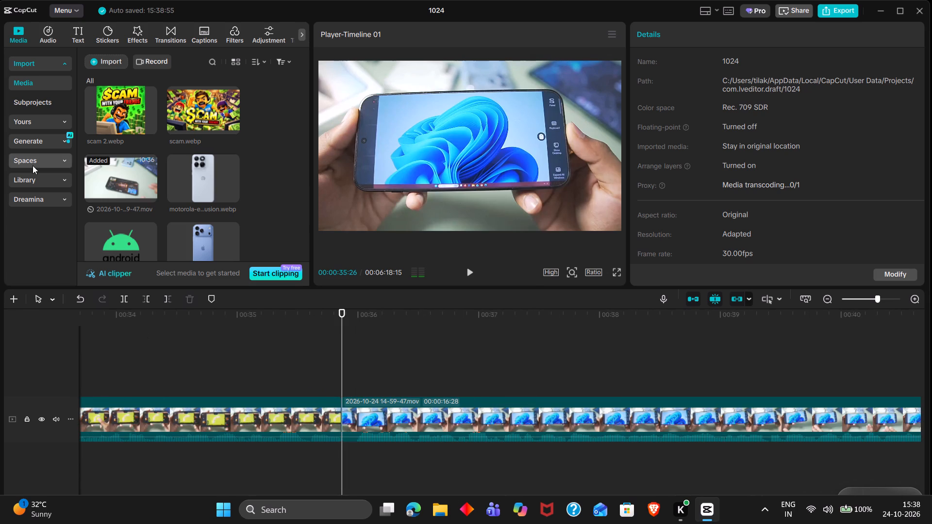
triple_click(357, 376)
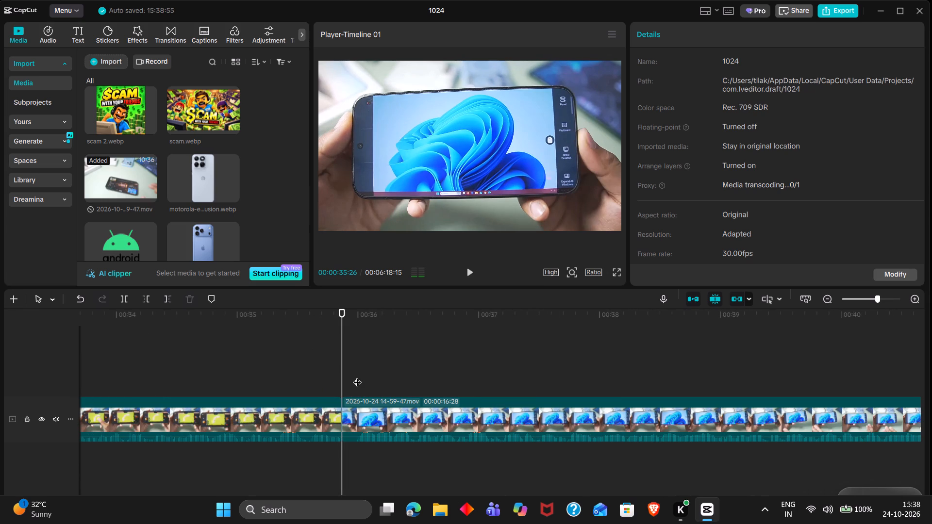
click(356, 376)
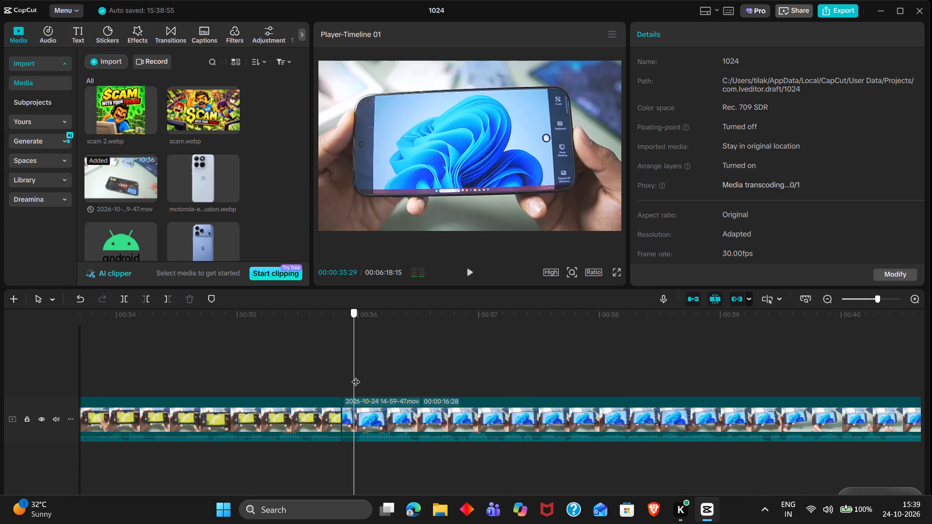
click(356, 376)
click(371, 423)
text(q)
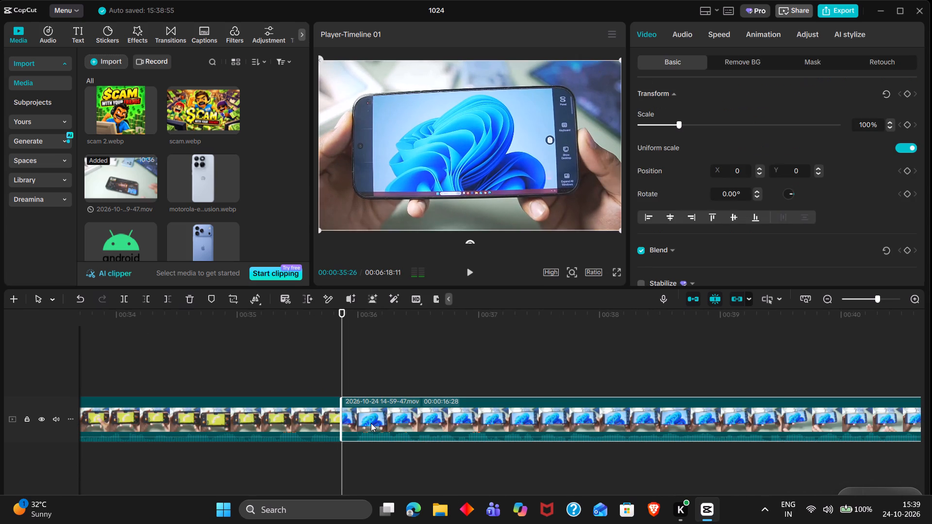
Play the clip after the 00:00:35:26 cut and split it at about 00:00:41:20.
key(space)
scroll(371, 423, left, 1)
scroll(462, 414, left, 1)
scroll(559, 402, left, 1)
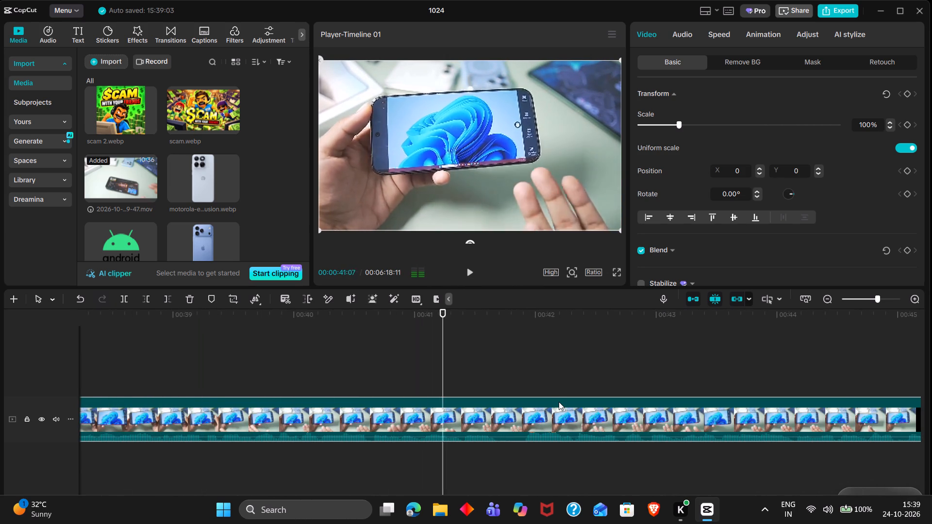
key(space)
key(ctrl+b)
Play past the new split and trim the first 7 frames off the piece after it.
key(space)
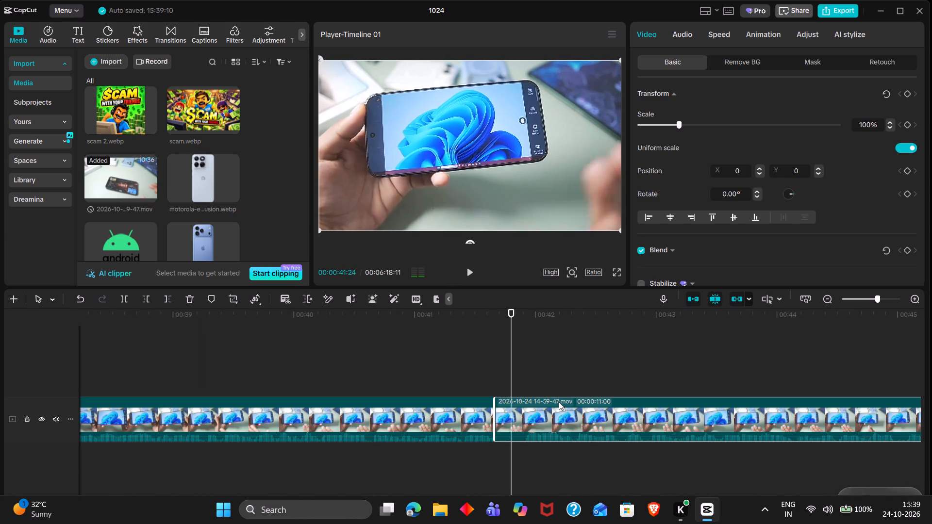
key(space)
key(Left)
key(Left)
key(2)
key(q)
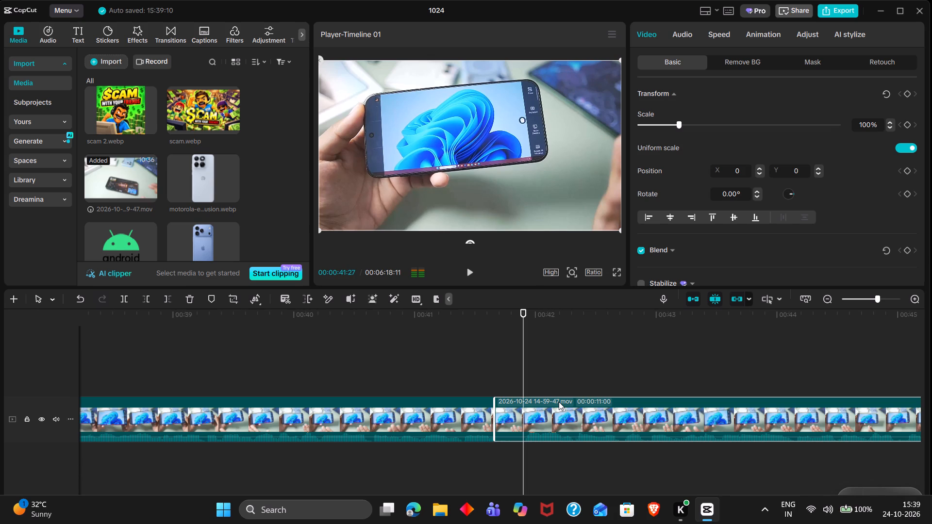
Replay the cut near 00:00:41:20 and play on to about 00:00:47:11, checking the speech for the next pause.
key(Right)
key(space)
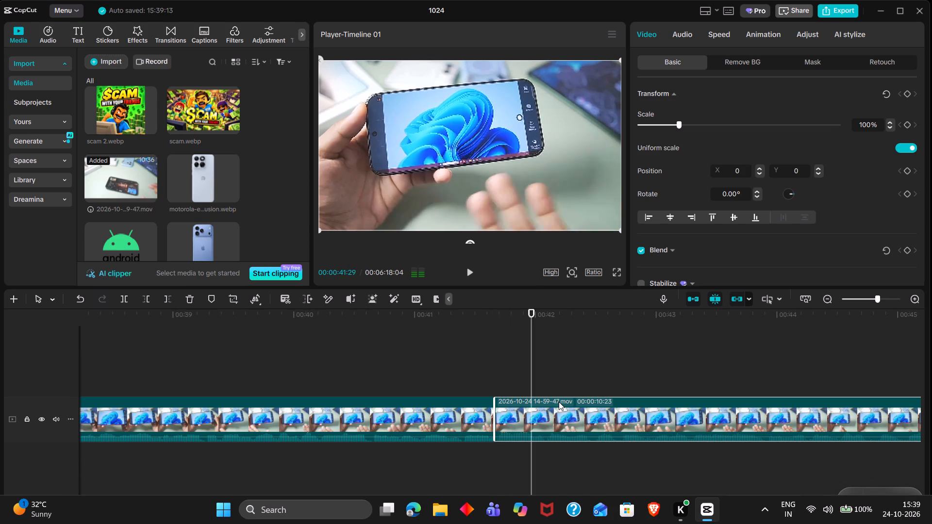
click(444, 379)
drag(444, 379, 402, 372)
key(space)
key(space)
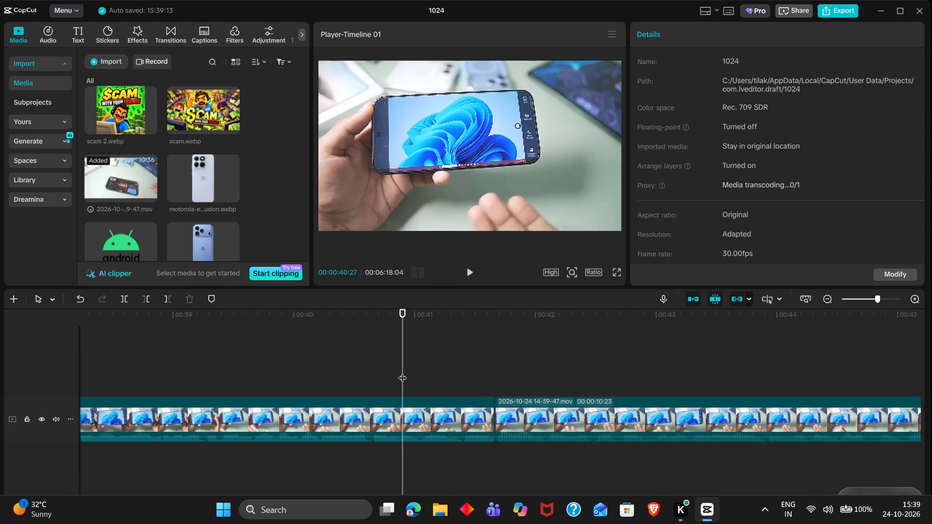
scroll(402, 372, left, 1)
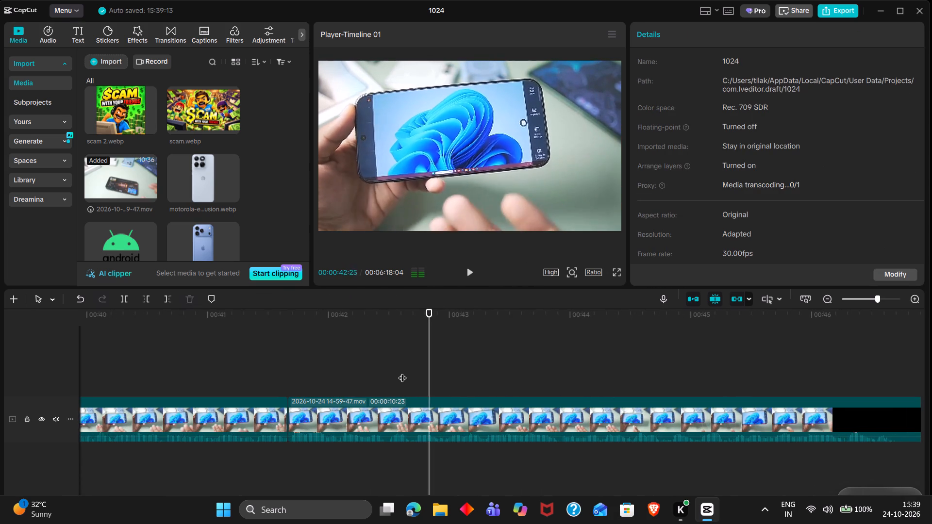
scroll(308, 375, left, 1)
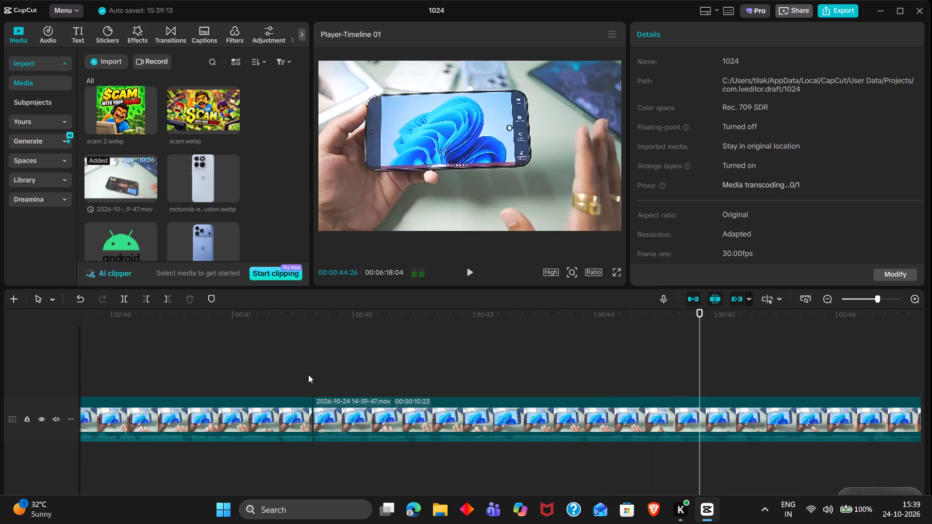
scroll(308, 375, left, 1)
scroll(398, 383, left, 1)
key(space)
key(space)
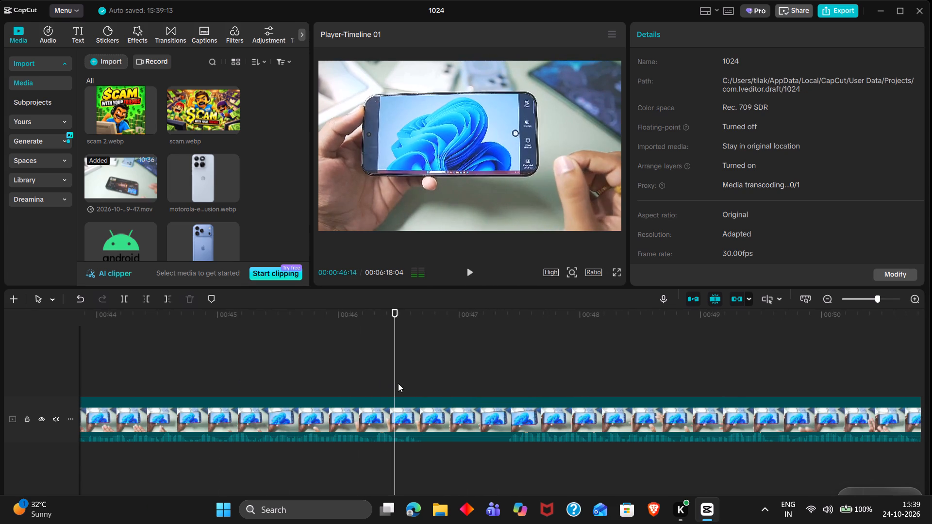
key(space)
key(space)
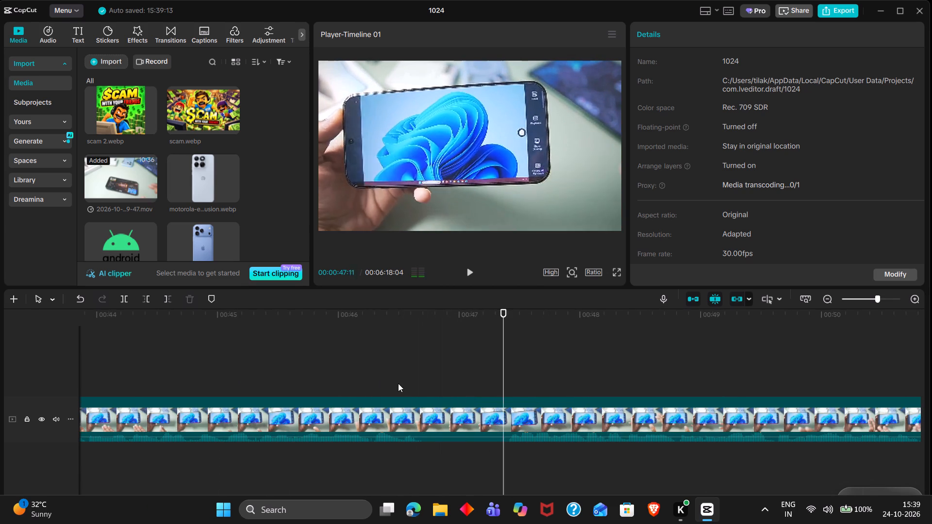
Replay the footage around 00:00:45:00 to find where the pause begins and split the clip at 00:00:45:08.
click(300, 375)
drag(300, 375, 219, 364)
key(space)
key(space)
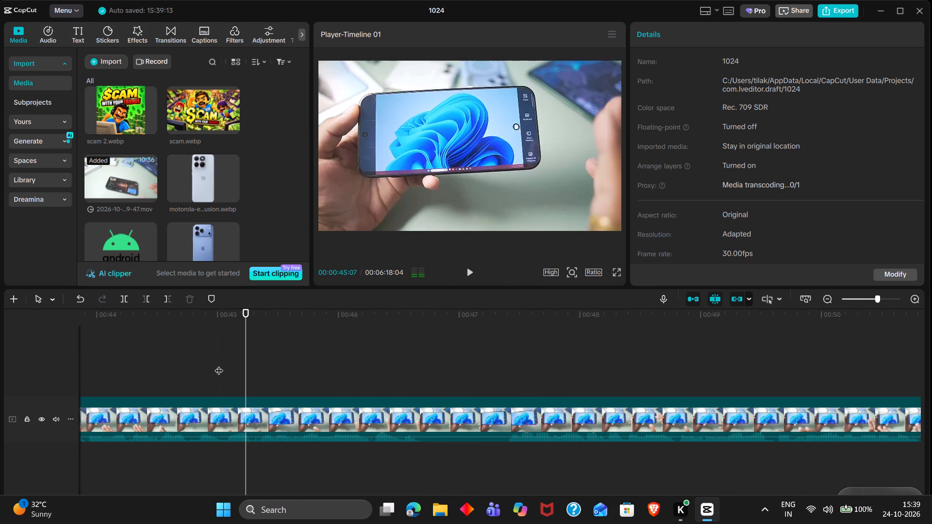
key(space)
key(Left)
key(Left)
key(Left)
key(Left)
key(Left)
key(Left)
key(Left)
key(Left)
key(Left)
key(Left)
key(Left)
key(Left)
key(Left)
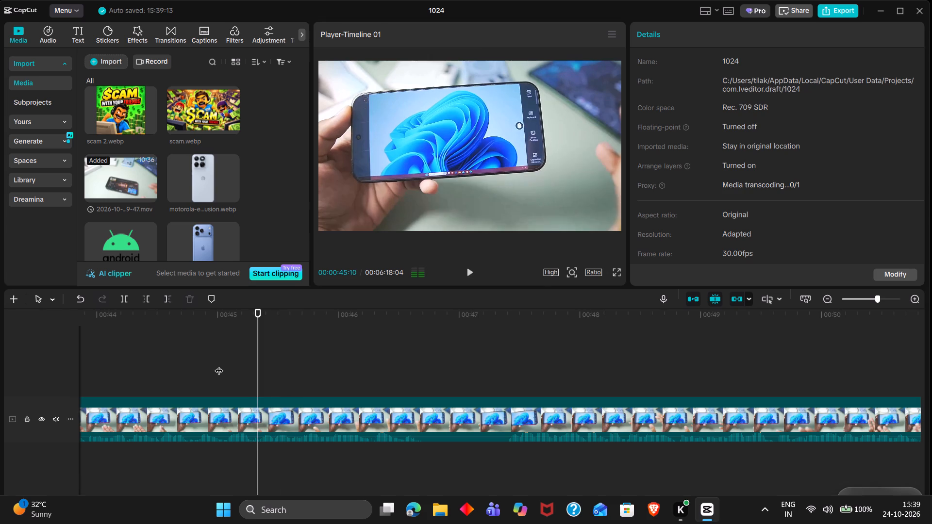
key(Left)
text(B)
key(space)
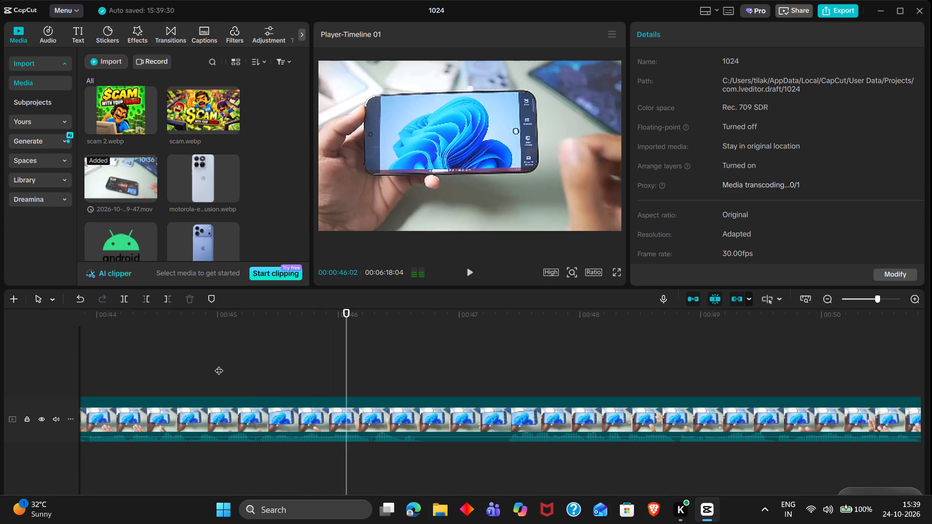
triple_click(219, 364)
drag(219, 364, 251, 369)
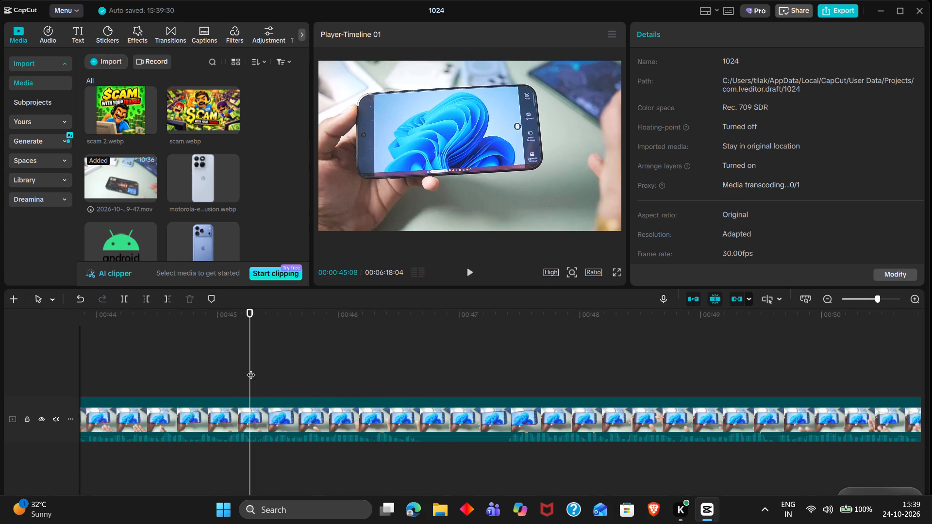
key(ctrl+b)
Play on from the 00:00:45:08 split and trim away the start of the following piece up to 00:00:47:13.
key(space)
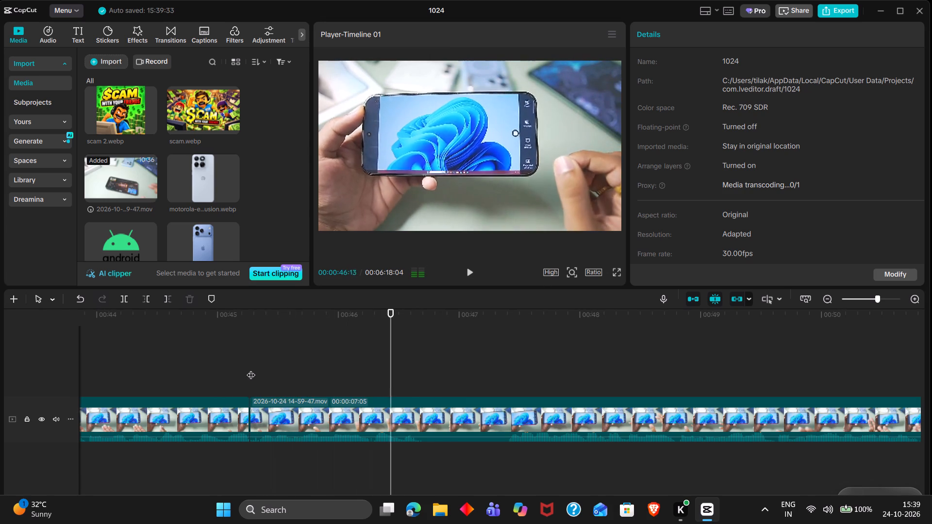
key(space)
key(space)
key(space)
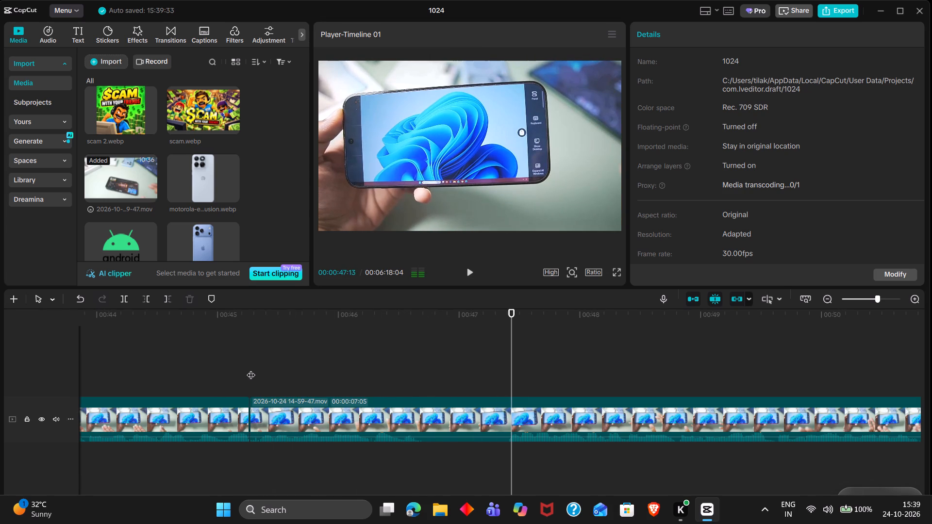
key(q)
Replay across the 00:00:45:08 cut, play on and split the following piece at about 00:00:48:19.
double_click(143, 353)
key(space)
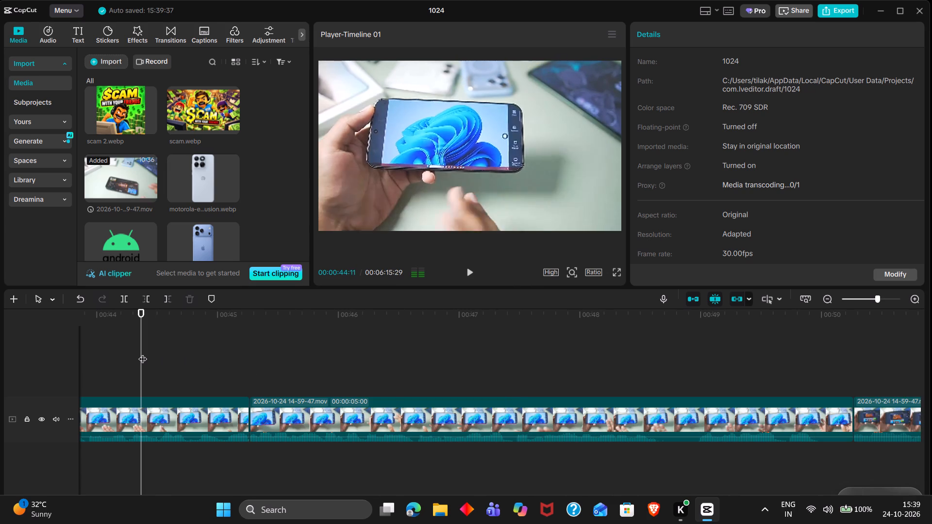
scroll(143, 353, left, 1)
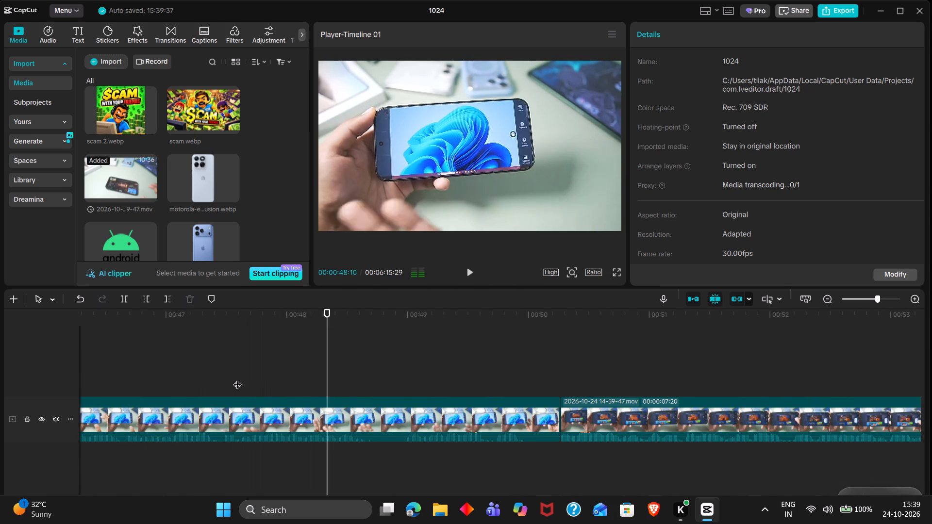
key(space)
key(ctrl+b)
Play past the 00:00:48:19 split and trim the first 11 frames off the piece after it.
key(space)
key(space)
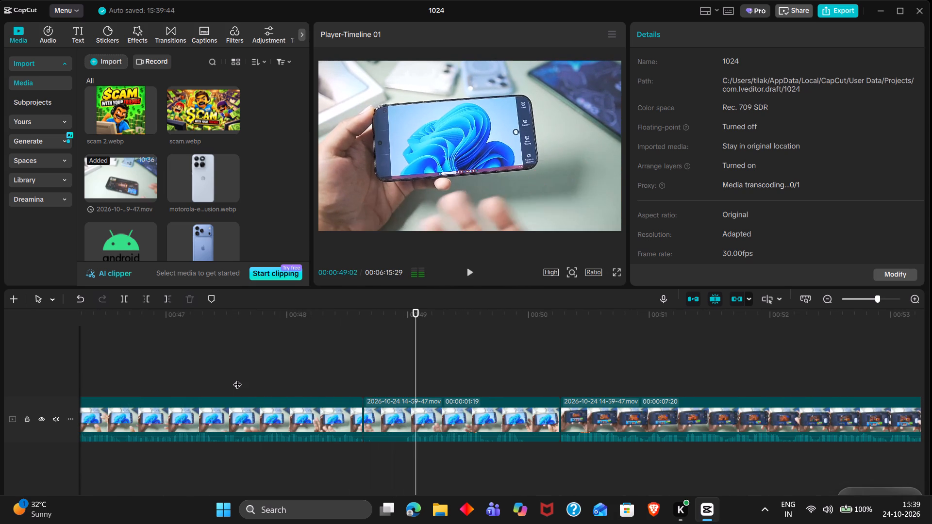
key(Left)
key(Left)
text(q)
Play the short piece after the 00:00:48:19 split and trim its end at 00:00:49:17.
key(space)
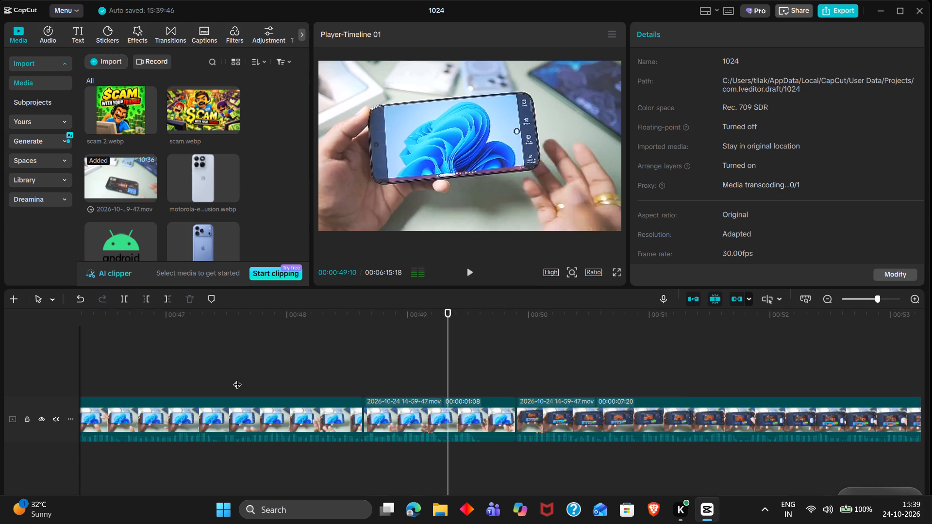
key(space)
key(Left)
key(w)
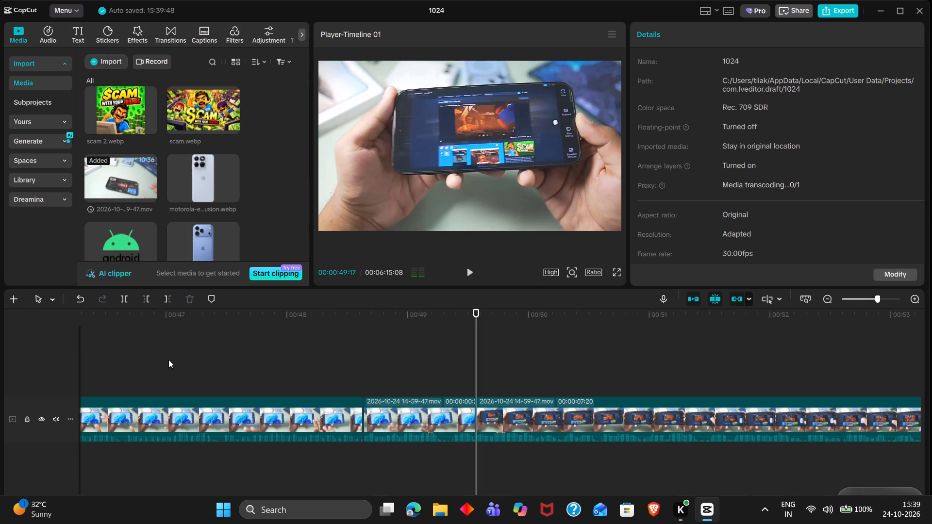
Replay the approach to the 00:00:48:19 cut several times and trim the end of the piece before it back to 00:00:48:11.
click(168, 360)
key(space)
key(space)
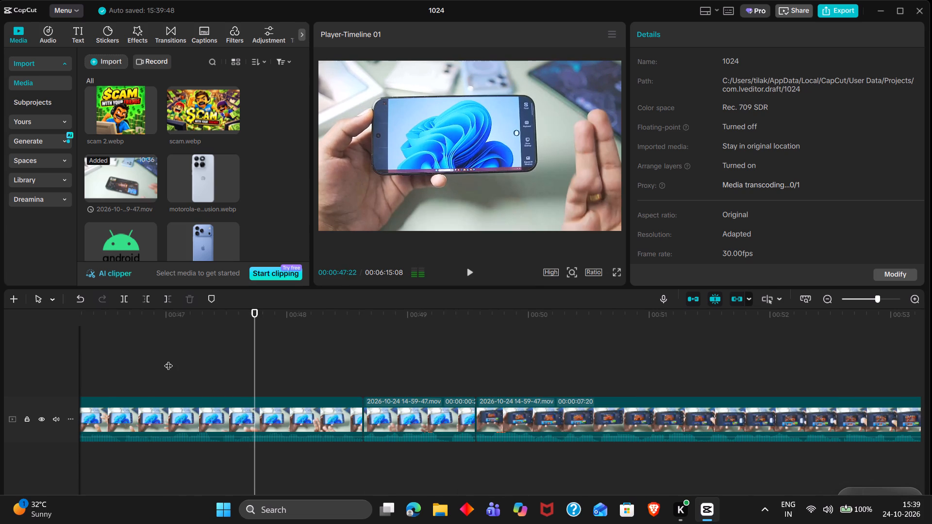
key(space)
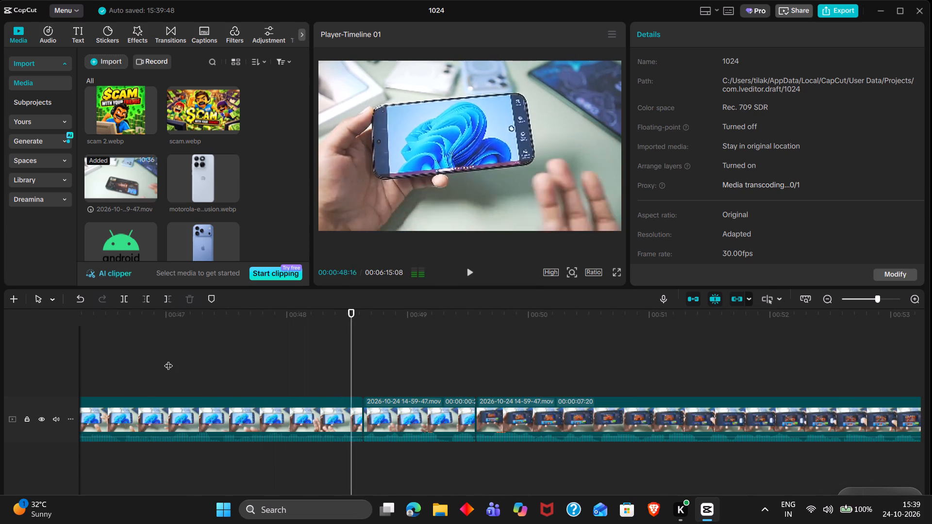
click(217, 372)
drag(217, 372, 228, 375)
key(space)
key(space)
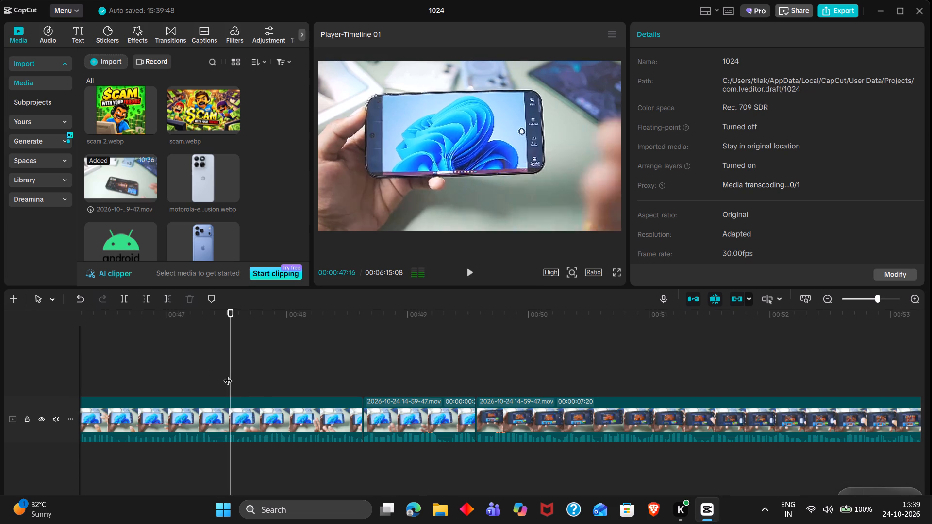
key(space)
key(space)
key(space)
key(space)
key(space)
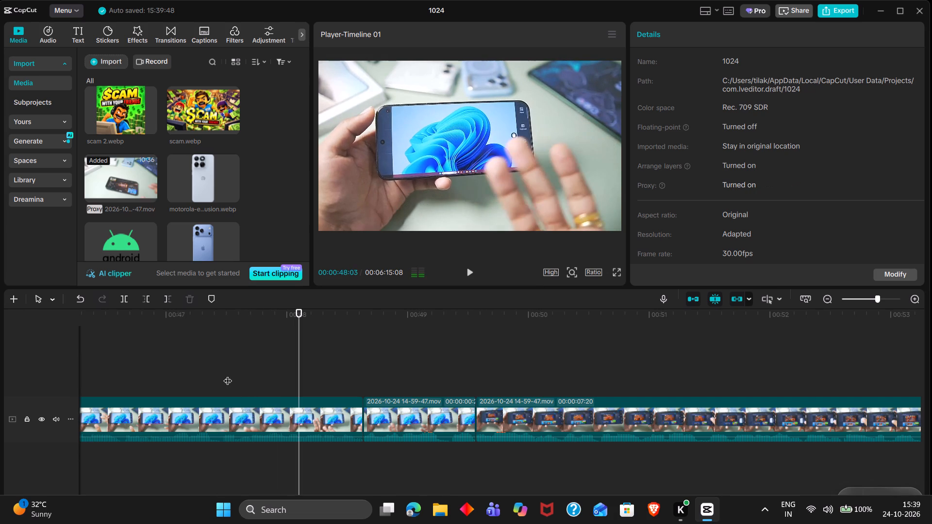
key(space)
key(space)
key(space)
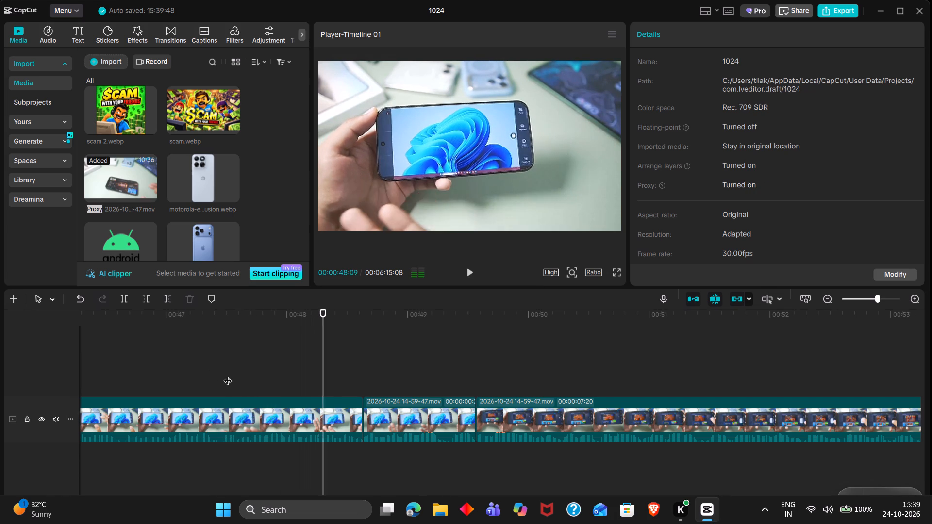
key(space)
key(w)
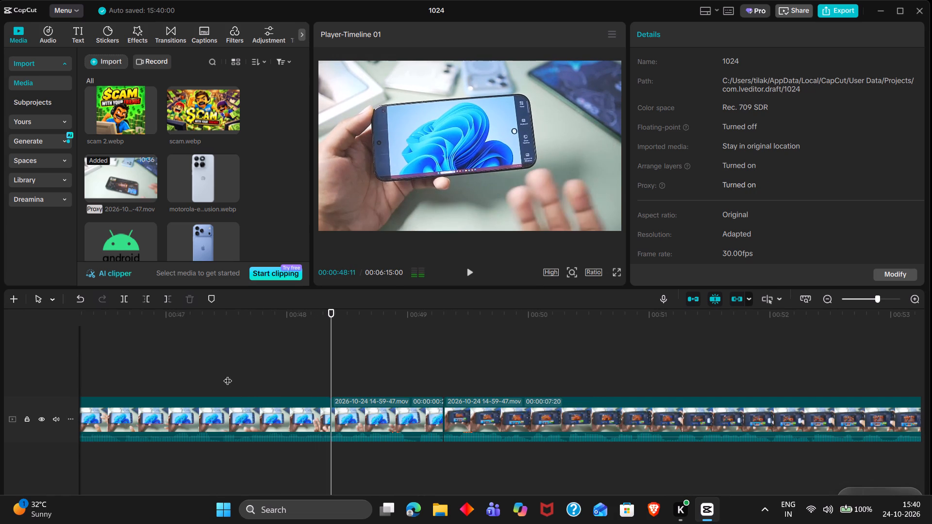
Replay across the 00:00:48:11 cut and trim another 2 frames off the end of the piece before it.
triple_click(206, 375)
key(space)
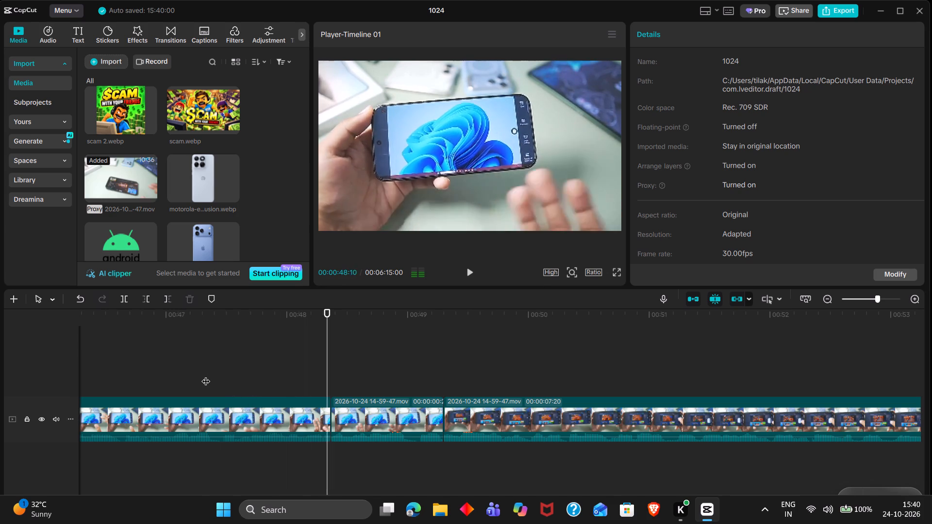
key(space)
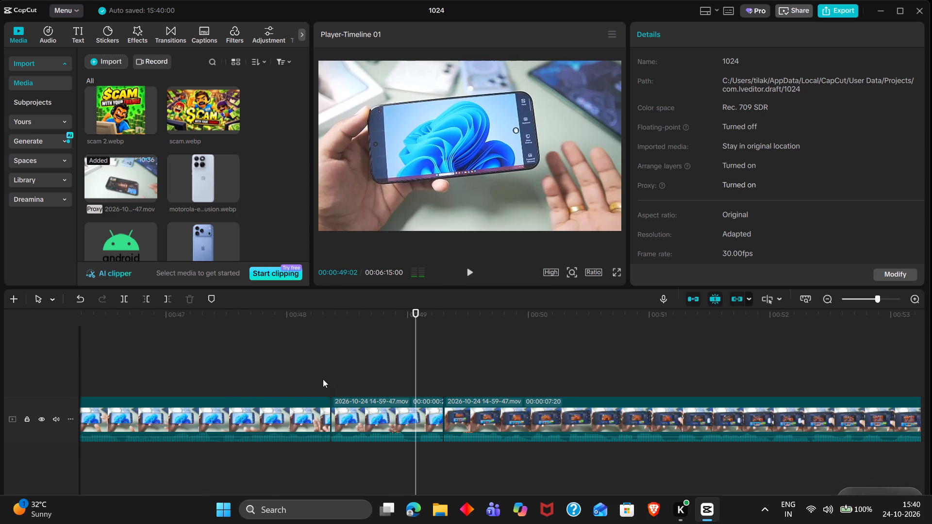
double_click(323, 379)
key(w)
Replay across the 00:00:48:09 cut, play on and split the 7:20 piece at about 00:00:53:25.
double_click(196, 381)
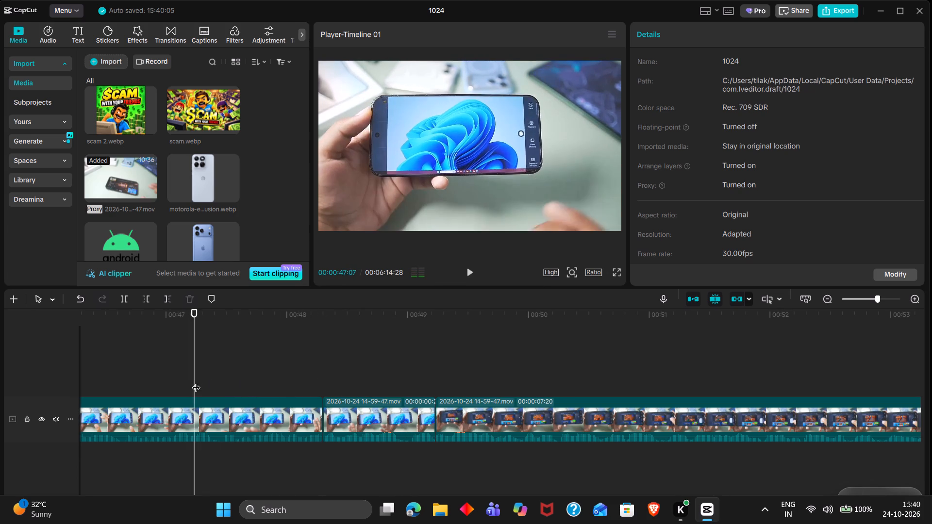
key(space)
key(space)
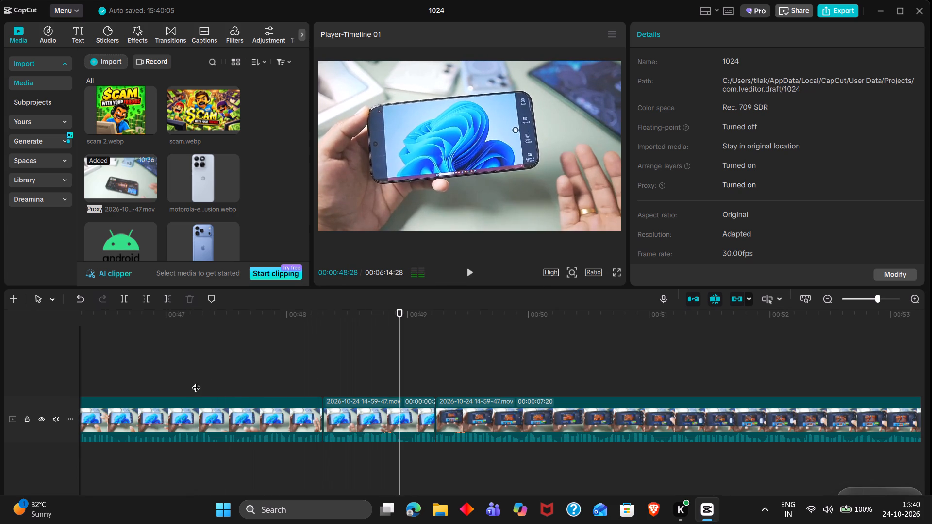
key(space)
key(space)
key(space)
scroll(196, 381, left, 1)
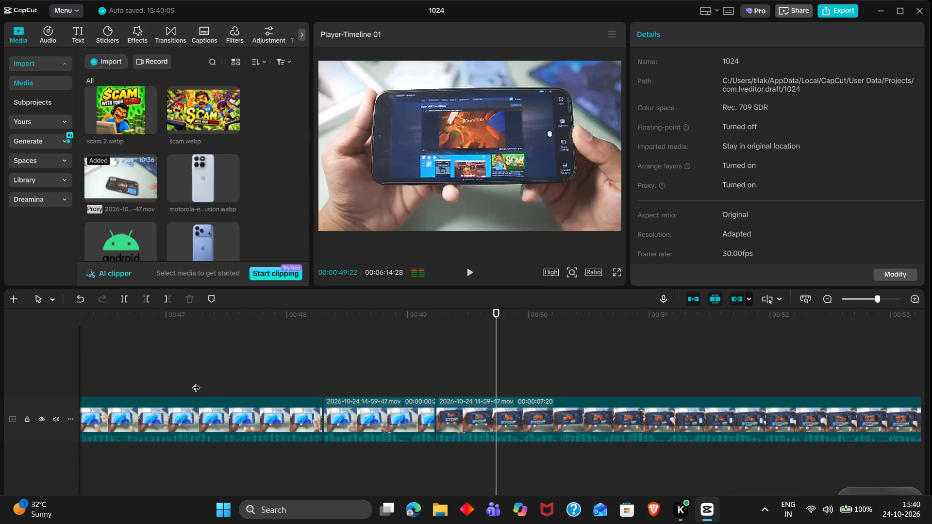
scroll(196, 381, left, 1)
ctrl+scroll(196, 381, down, 1)
scroll(196, 381, left, 1)
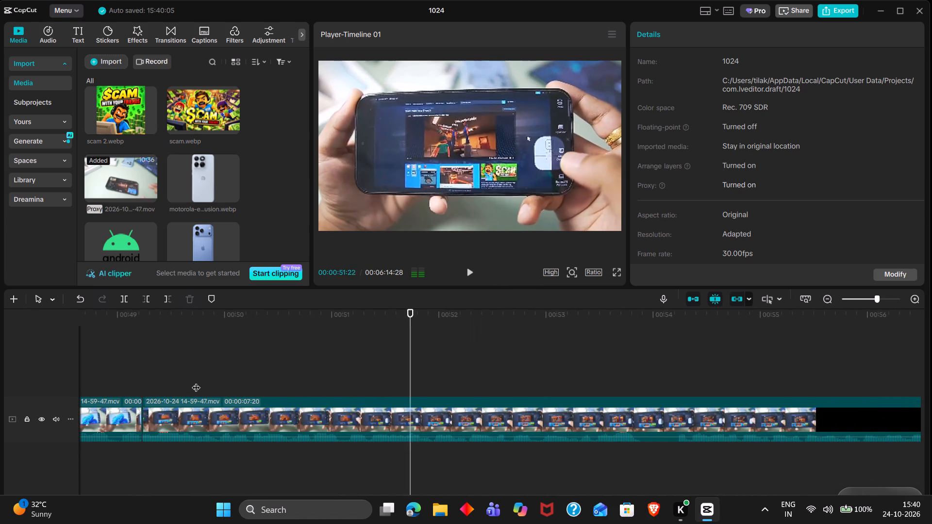
scroll(196, 381, left, 1)
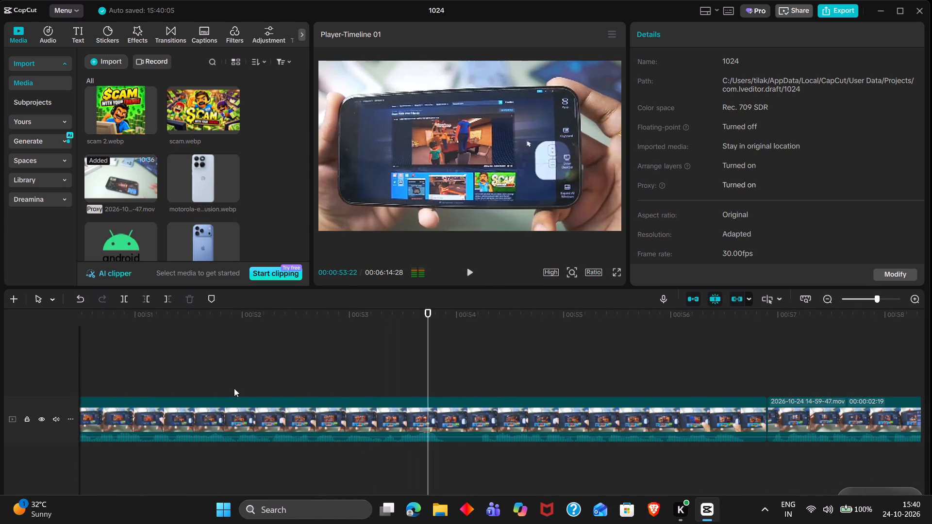
key(space)
key(Right)
key(Right)
key(ctrl+b)
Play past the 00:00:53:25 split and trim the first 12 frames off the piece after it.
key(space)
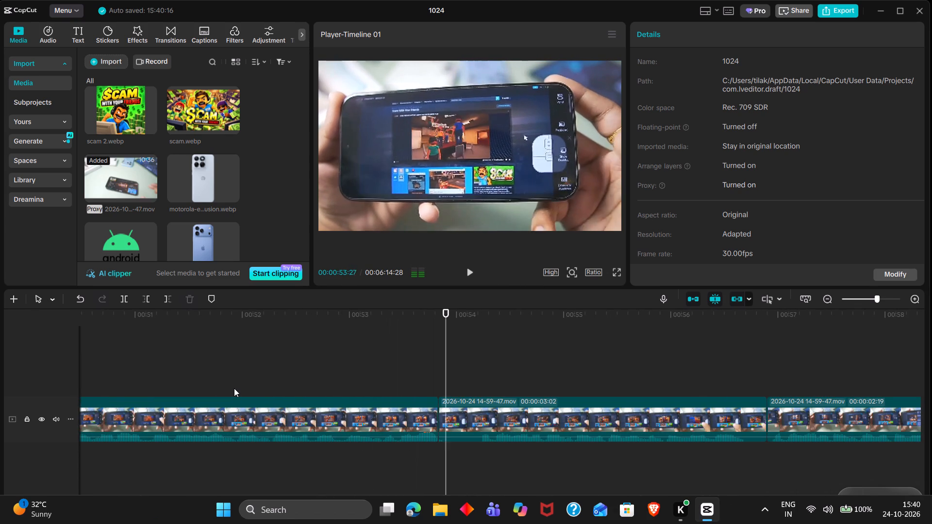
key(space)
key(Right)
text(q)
Replay around the 00:00:53:25 cut, split at 00:00:53:09 and delete the short piece between the two splits.
key(space)
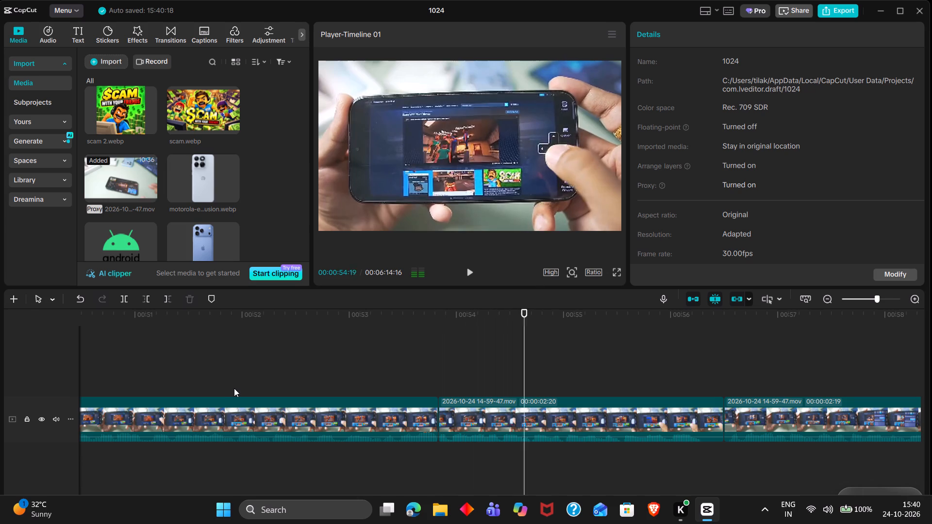
double_click(286, 369)
key(space)
key(space)
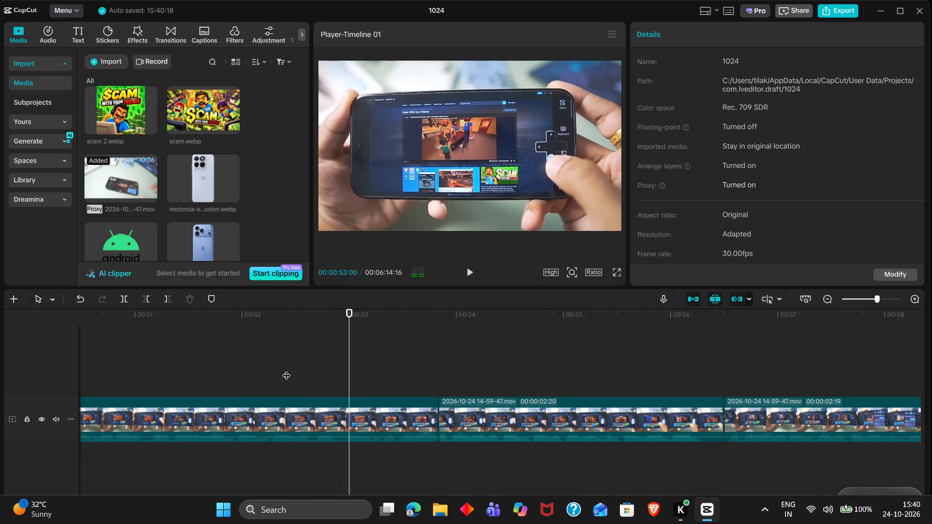
key(space)
key(space)
key(space)
key(space)
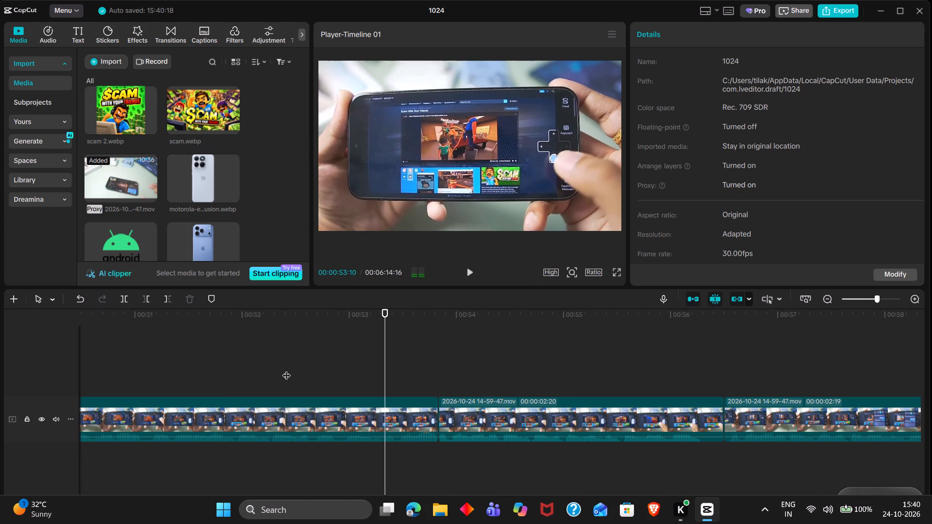
key(Left)
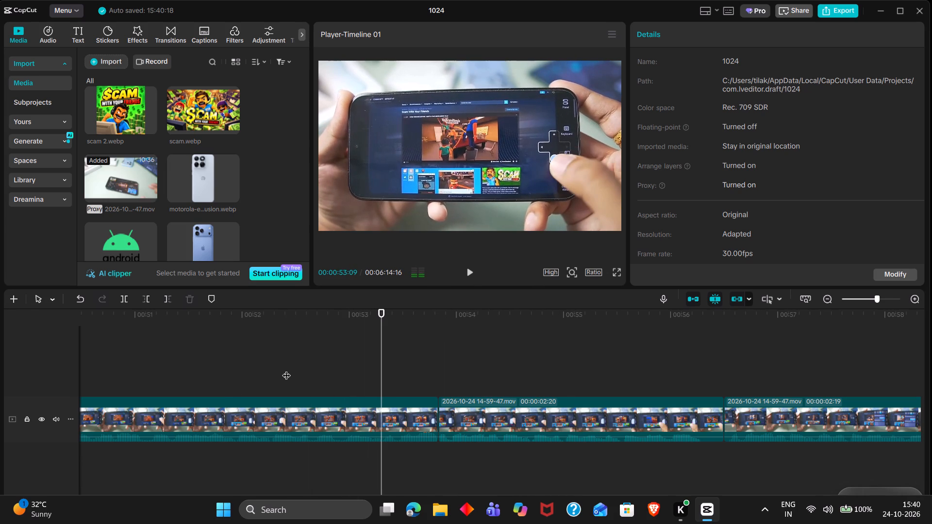
key(ctrl+b)
key(space)
click(390, 408)
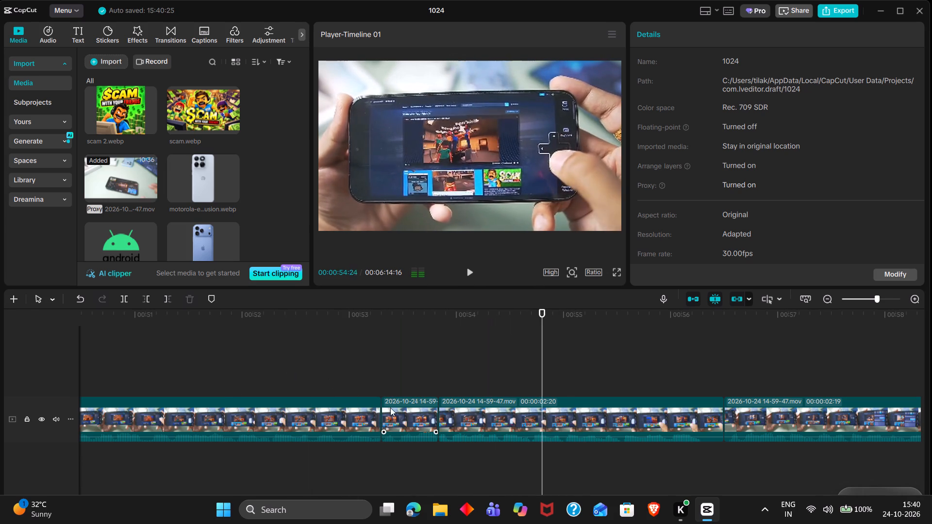
key(BackSpace)
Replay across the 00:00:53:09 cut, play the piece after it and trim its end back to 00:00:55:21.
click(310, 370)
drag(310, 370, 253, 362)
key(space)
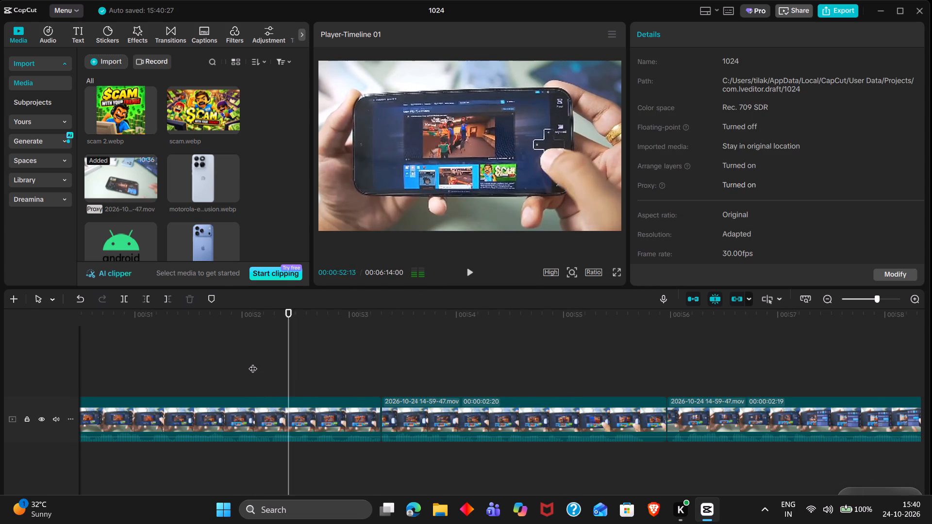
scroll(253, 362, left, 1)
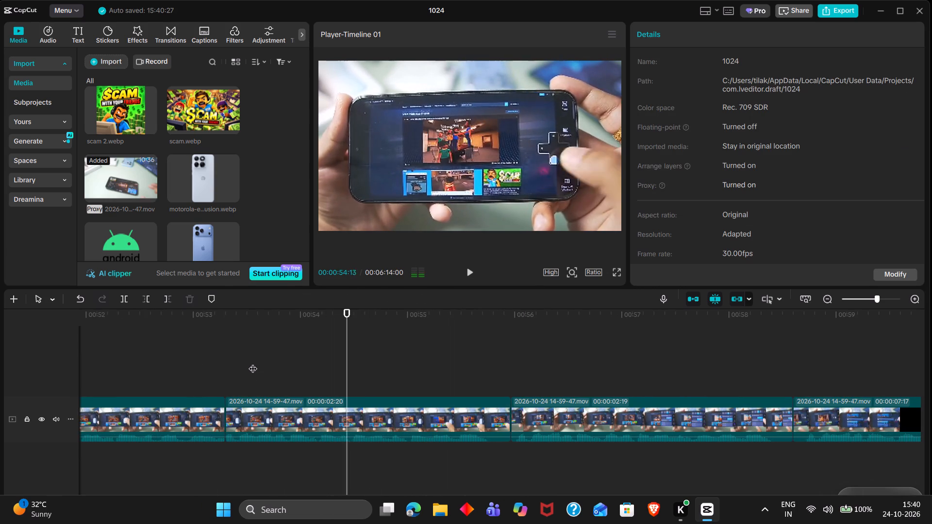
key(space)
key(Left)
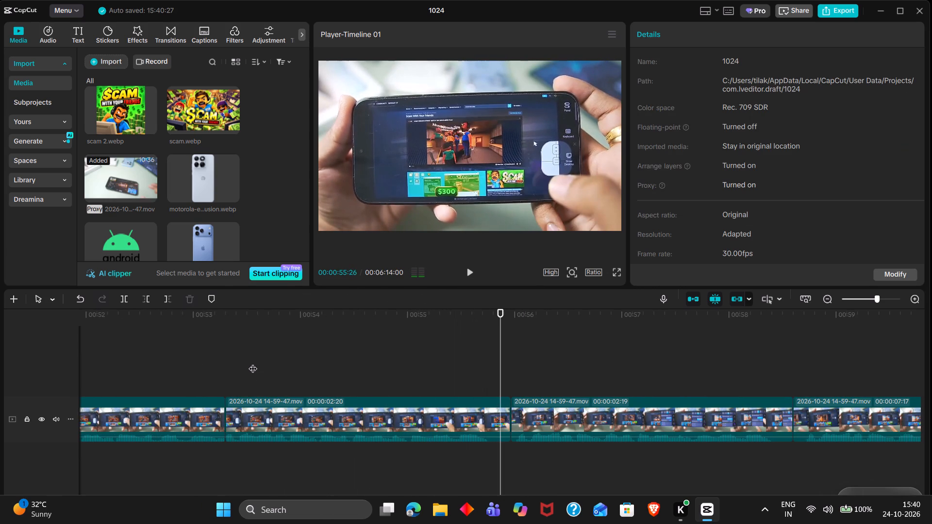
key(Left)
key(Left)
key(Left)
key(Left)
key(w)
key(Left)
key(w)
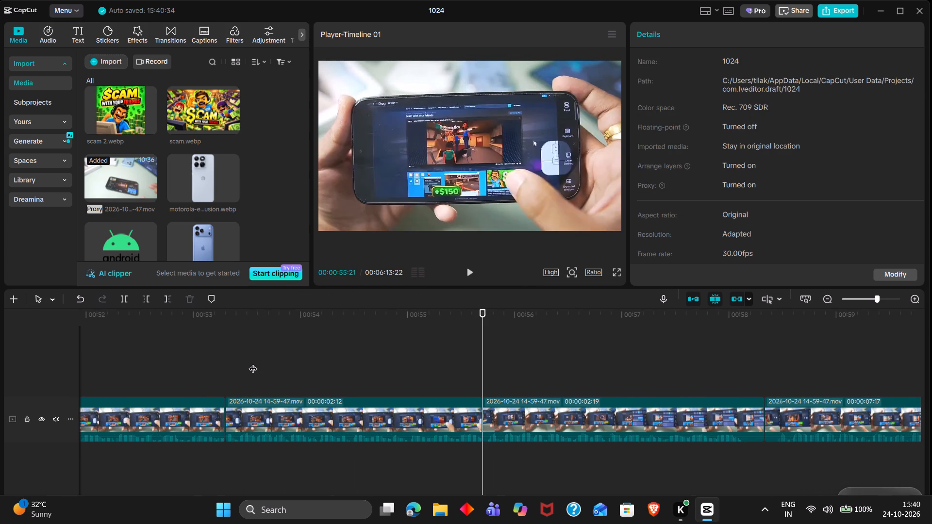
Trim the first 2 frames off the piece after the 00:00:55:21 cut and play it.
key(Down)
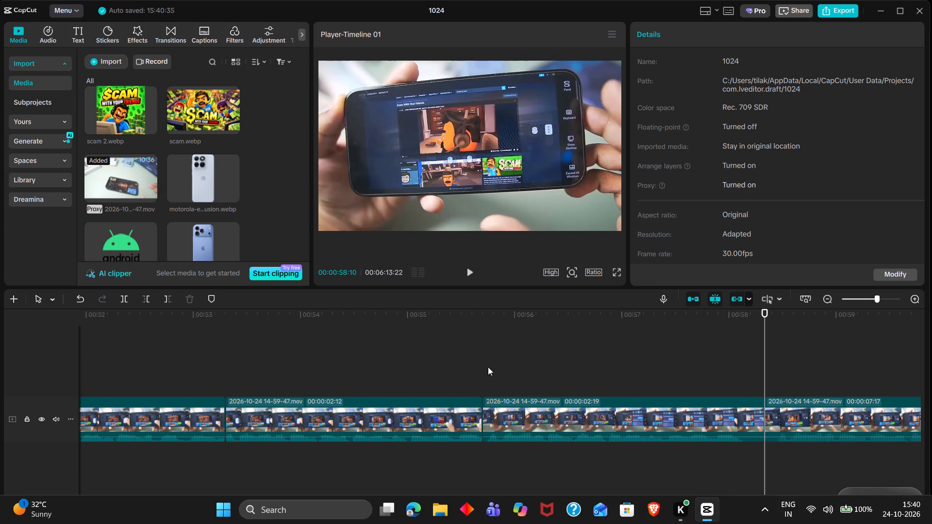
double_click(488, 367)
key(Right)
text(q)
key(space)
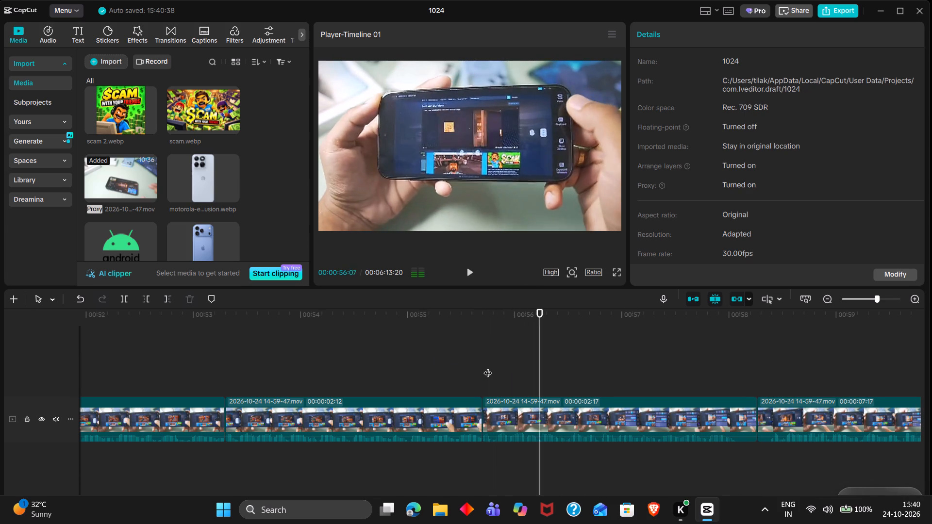
Delete the 2:12 piece between the 00:00:53:09 and 00:00:55:21 cuts.
scroll(488, 367, left, 1)
click(202, 429)
key(BackSpace)
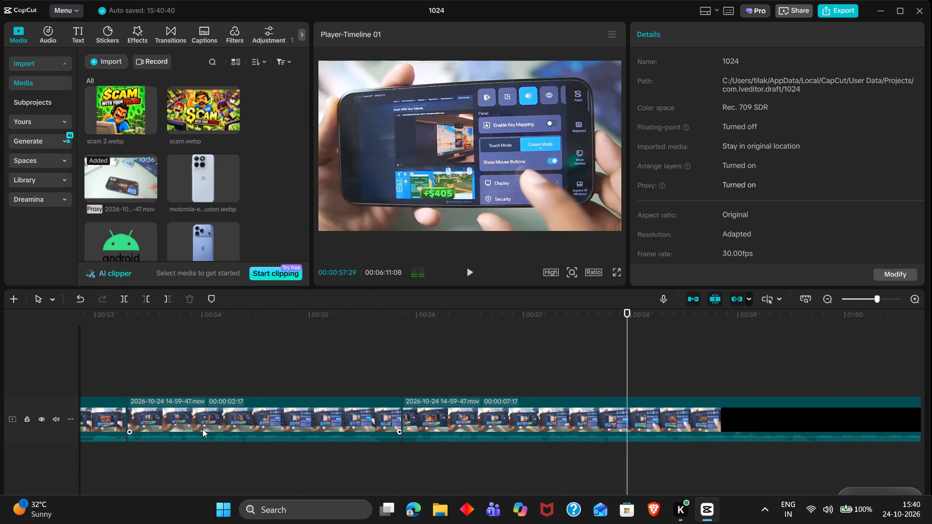
Play across the 00:00:53:09 cut, trim the following piece's end to 00:00:55:19 and the first 4 frames of the piece after it.
scroll(202, 429, right, 1)
click(264, 362)
drag(264, 362, 341, 348)
key(space)
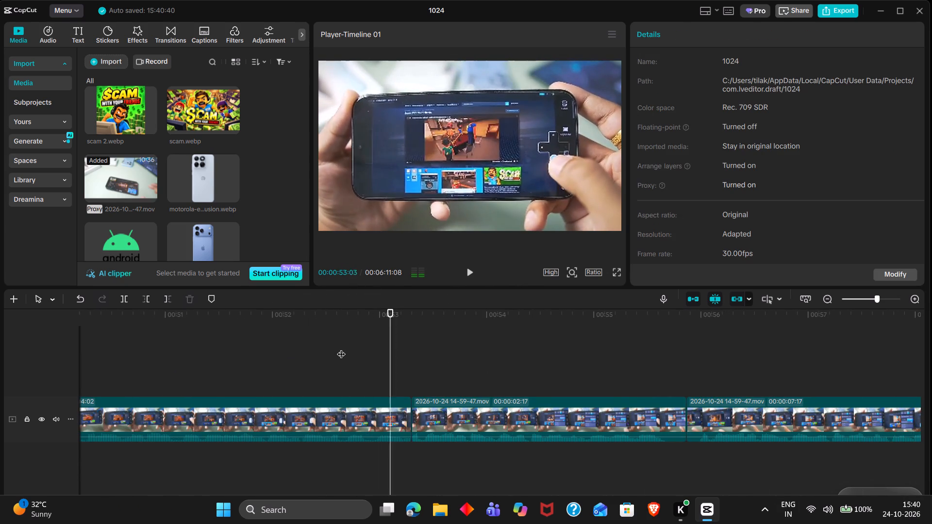
scroll(341, 348, left, 1)
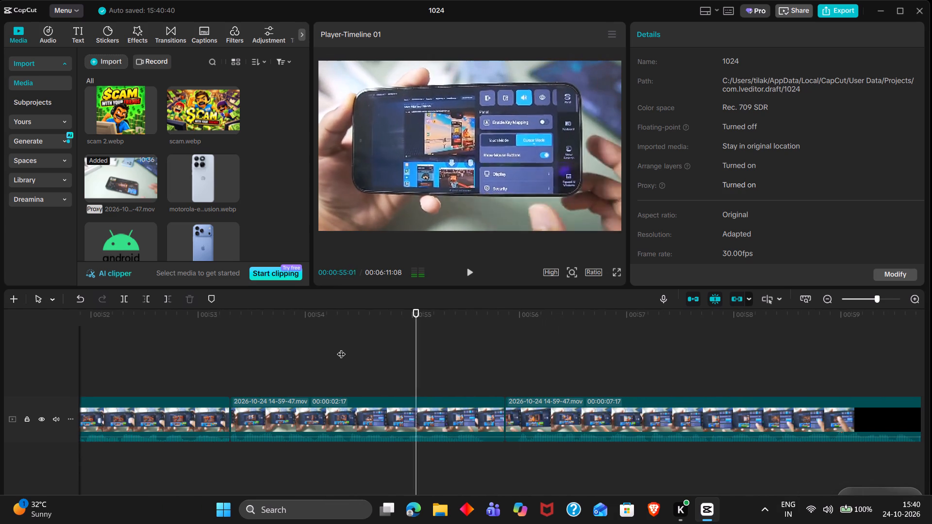
key(space)
key(space)
key(space)
text(w q)
Delete the 2:10 piece between the 00:00:53:09 and 00:00:55:19 cuts.
key(space)
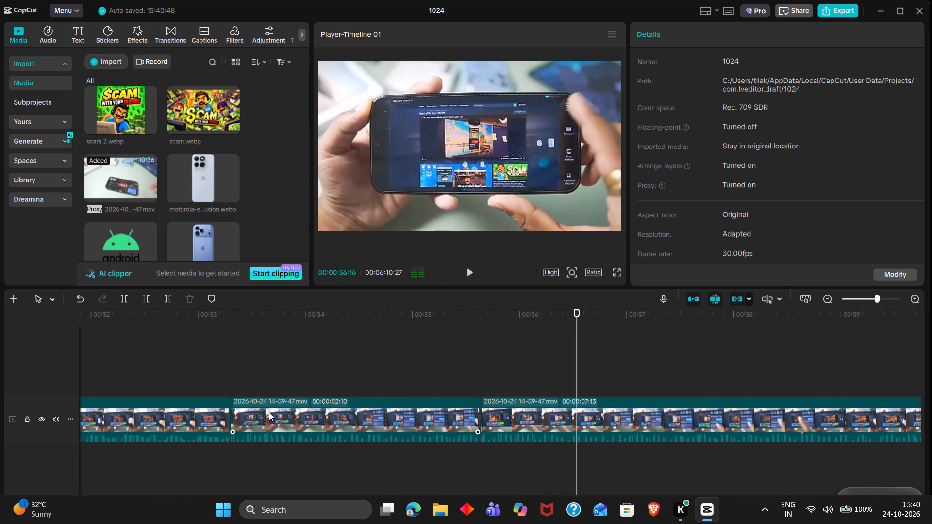
click(269, 412)
key(BackSpace)
Play on from before the 00:00:53:09 cut and trim the end of the 7:13 piece to 00:01:00:09.
click(180, 367)
drag(180, 367, 143, 361)
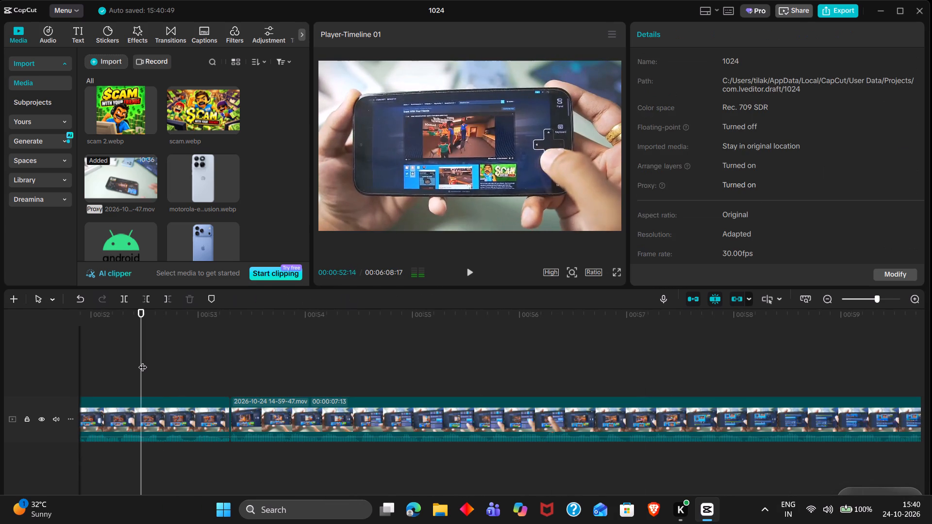
key(space)
scroll(143, 361, left, 1)
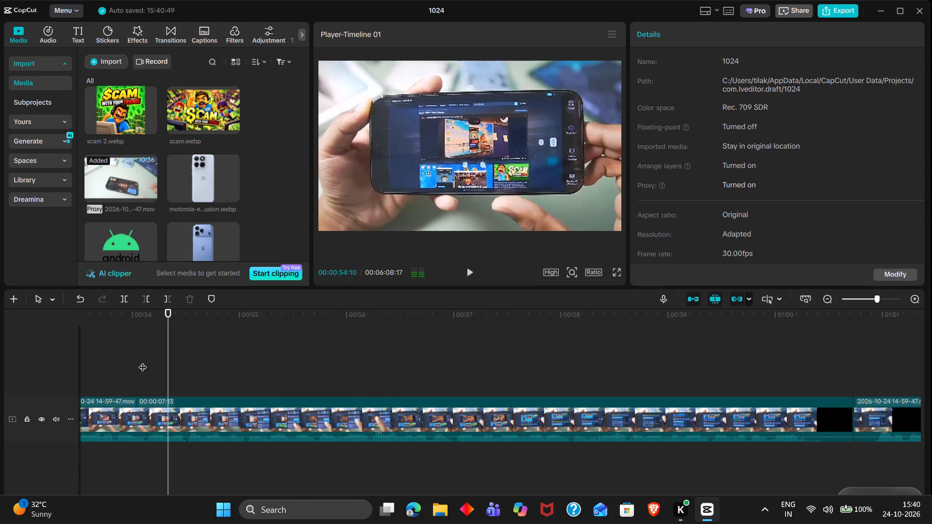
key(space)
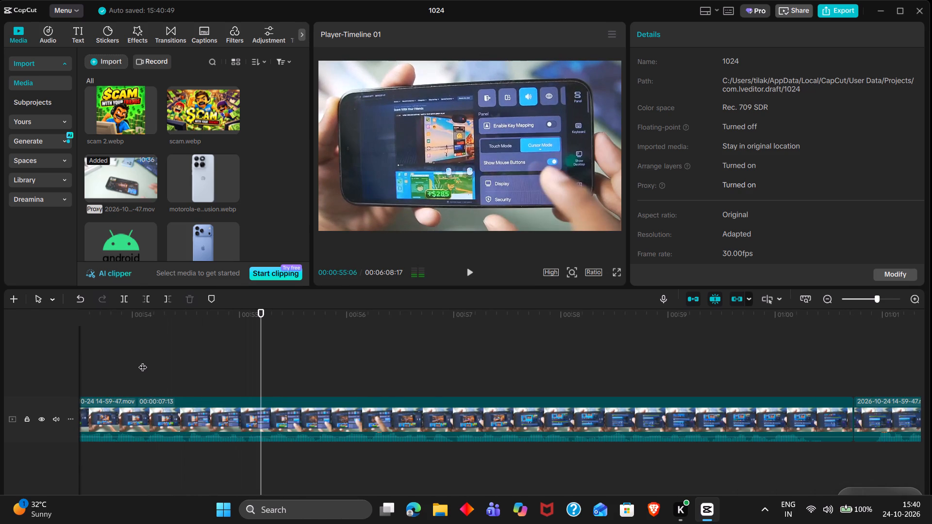
key(space)
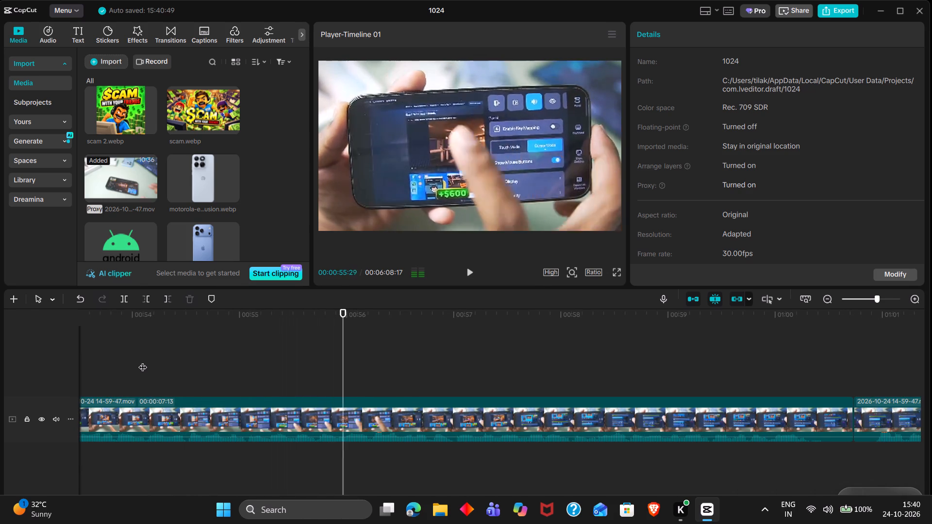
scroll(143, 361, left, 2)
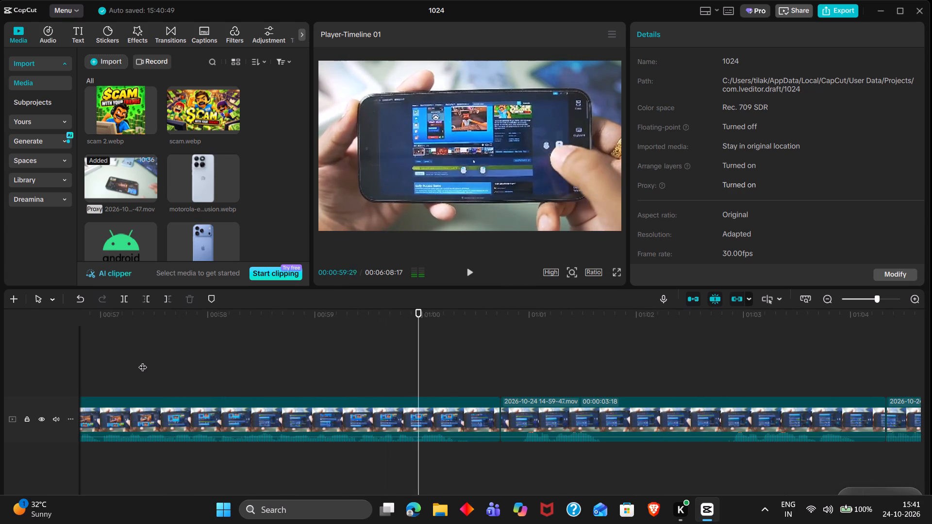
key(space)
key(Right)
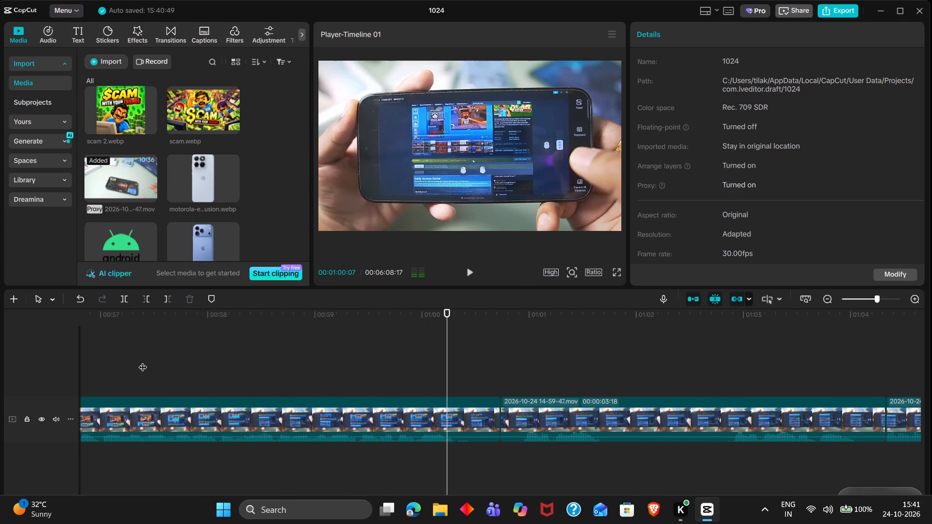
key(Right)
text(w)
Play into the piece after the 00:01:00:09 cut and trim off its first 7 frames.
key(space)
key(space)
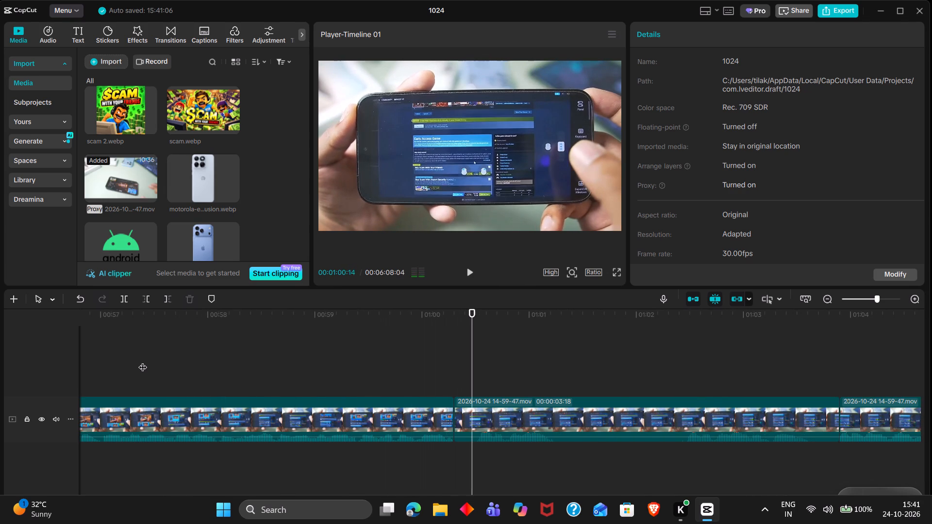
key(Right)
key(Right)
text(q)
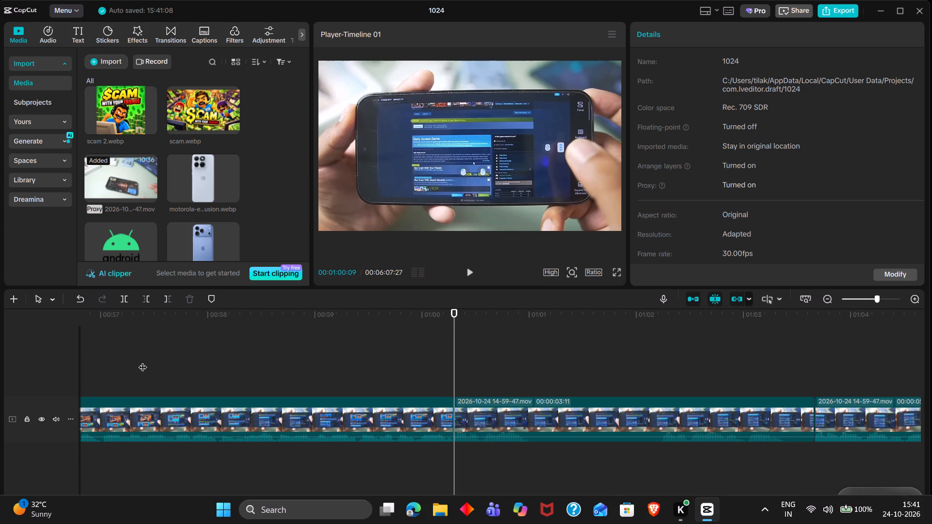
Play the piece after the 00:01:00:09 cut and trim its start up to about 00:01:02:07, leaving 1:13.
key(space)
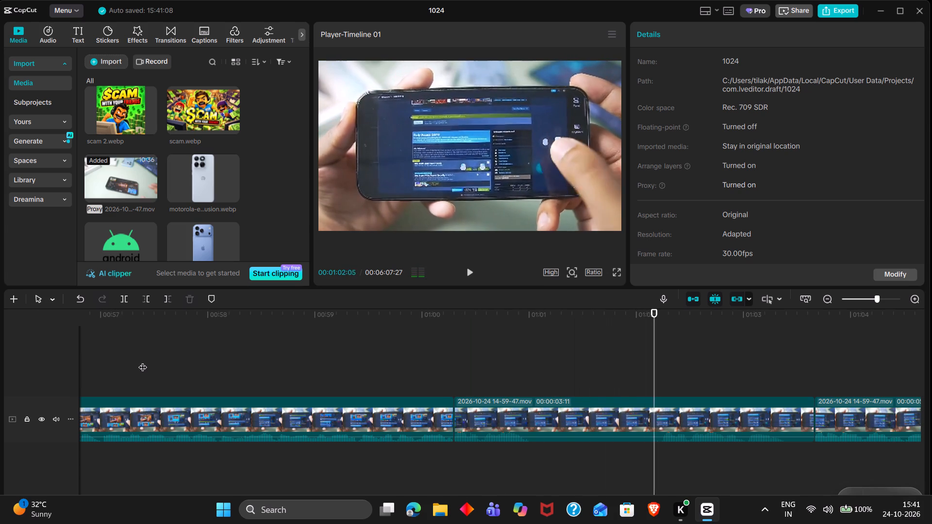
scroll(143, 361, left, 1)
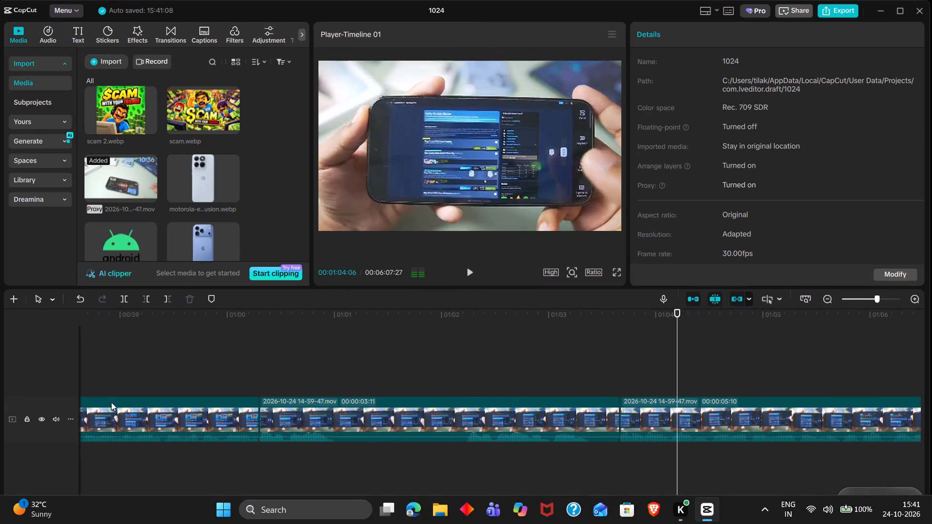
click(408, 370)
drag(408, 370, 462, 380)
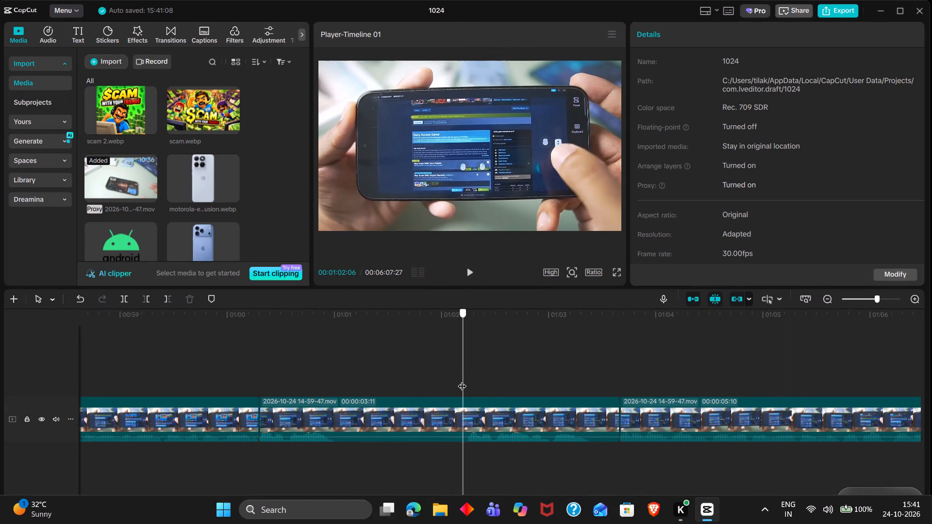
drag(462, 380, 467, 382)
text(q)
Play the 1:13 piece and trim its end to 00:01:01:12.
key(space)
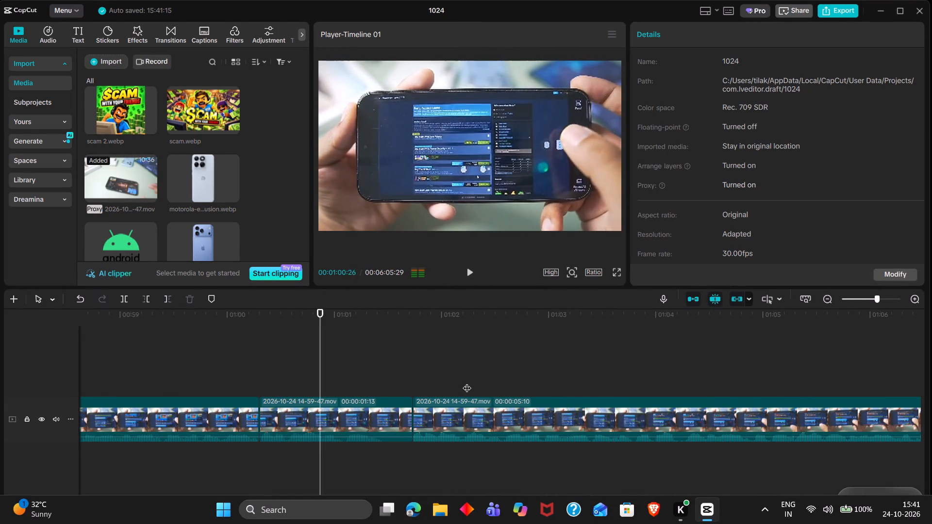
key(space)
key(Left)
key(w)
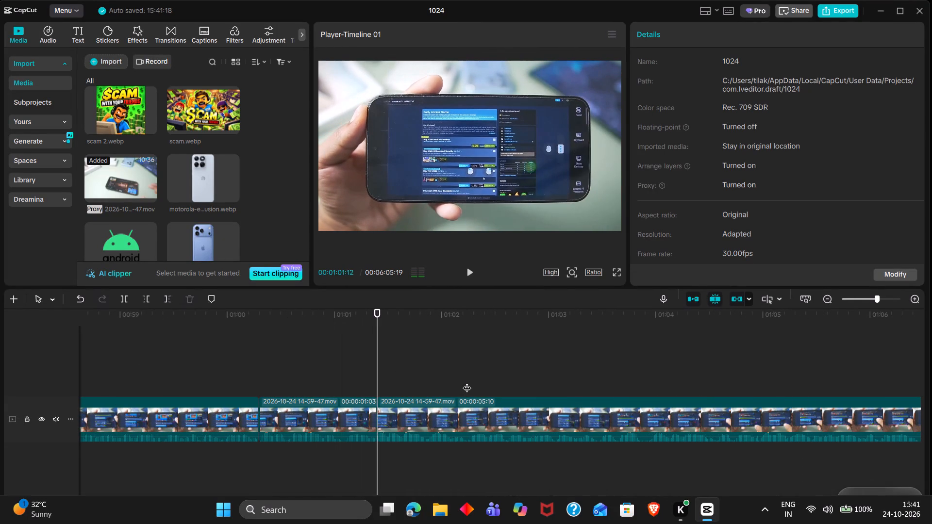
Play across the 00:01:00:09 and 00:01:01:12 cuts and trim the end of the 5:10 piece to 00:01:06:12.
click(230, 355)
drag(230, 355, 190, 355)
key(space)
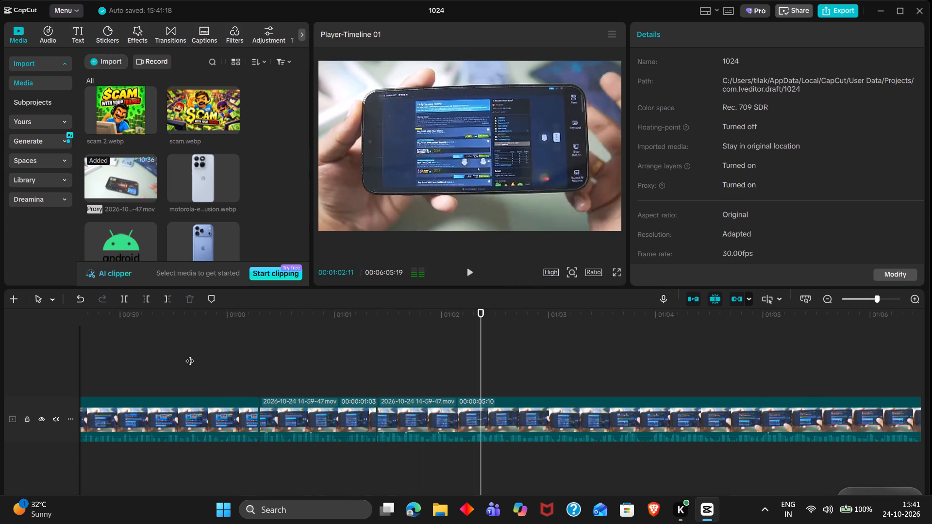
scroll(190, 355, left, 2)
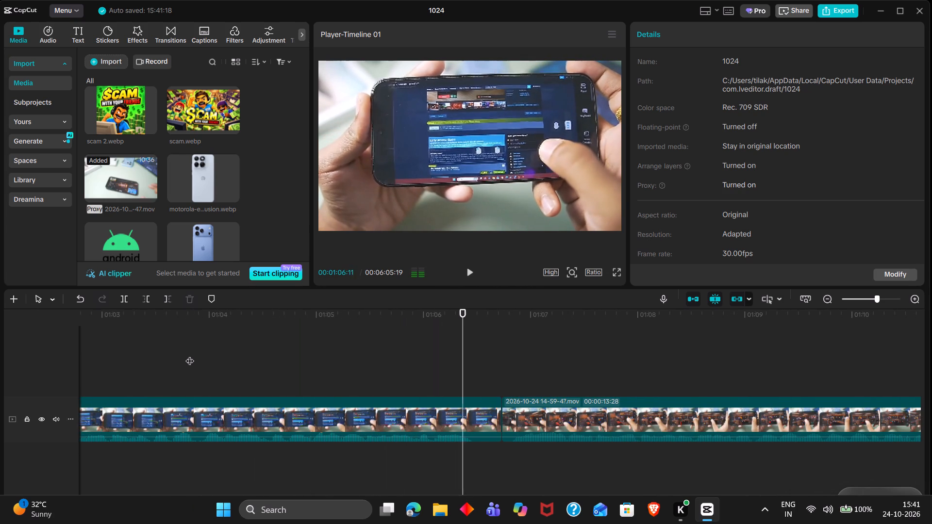
key(space)
key(Left)
text(w)
Play into the 13:28 piece after the 00:01:06:12 cut and trim off its first 4 frames.
key(space)
key(space)
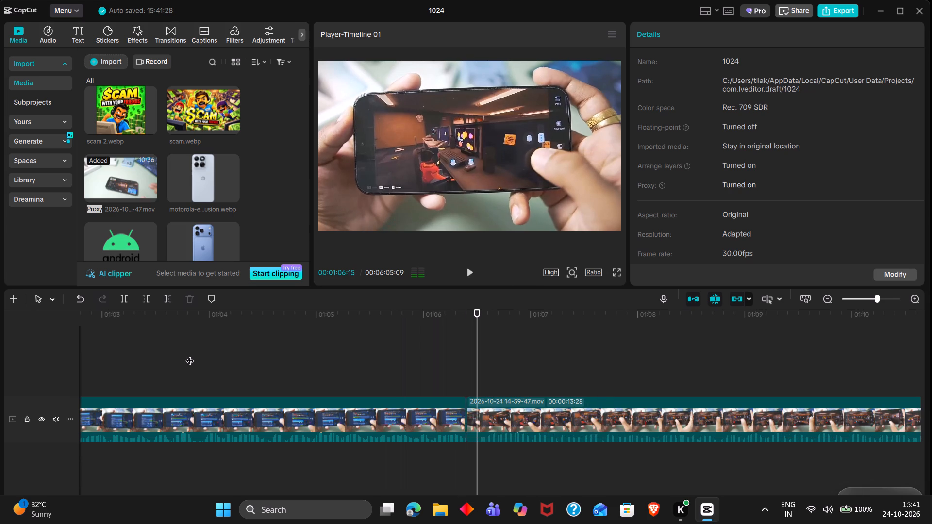
key(Right)
text(q)
Play through the 13:24 piece, split it at 00:01:13:25 and trim the first 8 frames off the part after the split.
key(space)
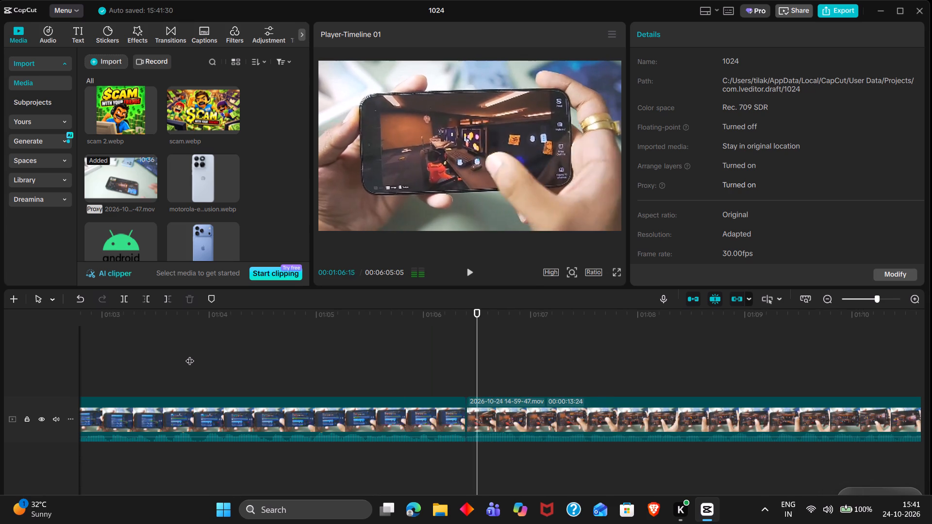
scroll(190, 355, left, 1)
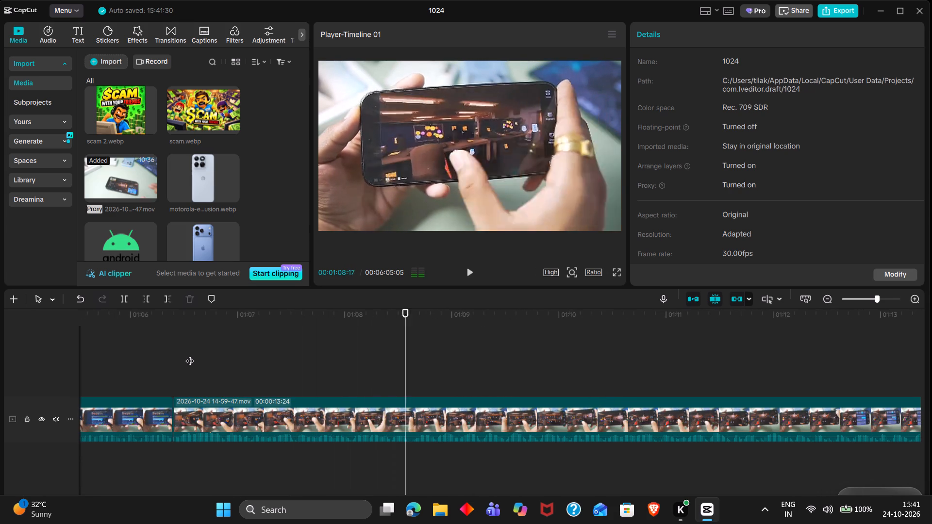
scroll(190, 355, left, 2)
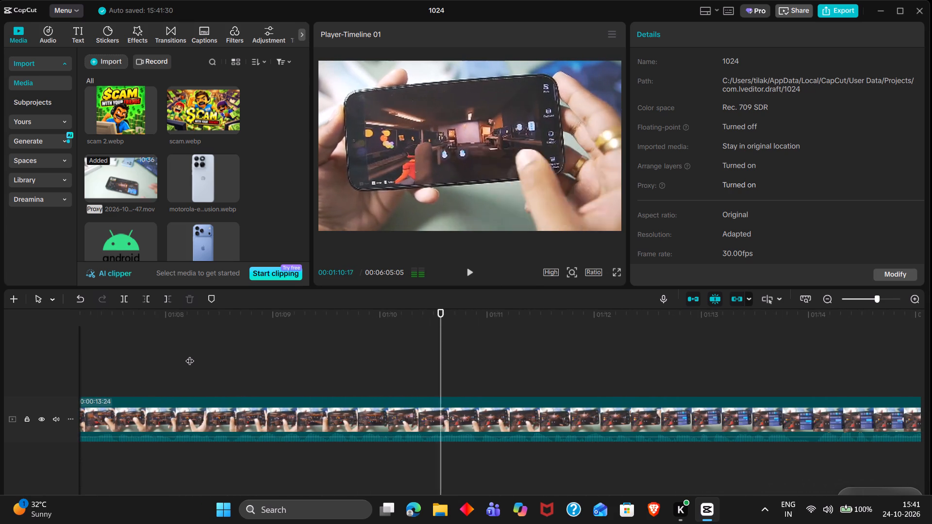
scroll(190, 355, left, 2)
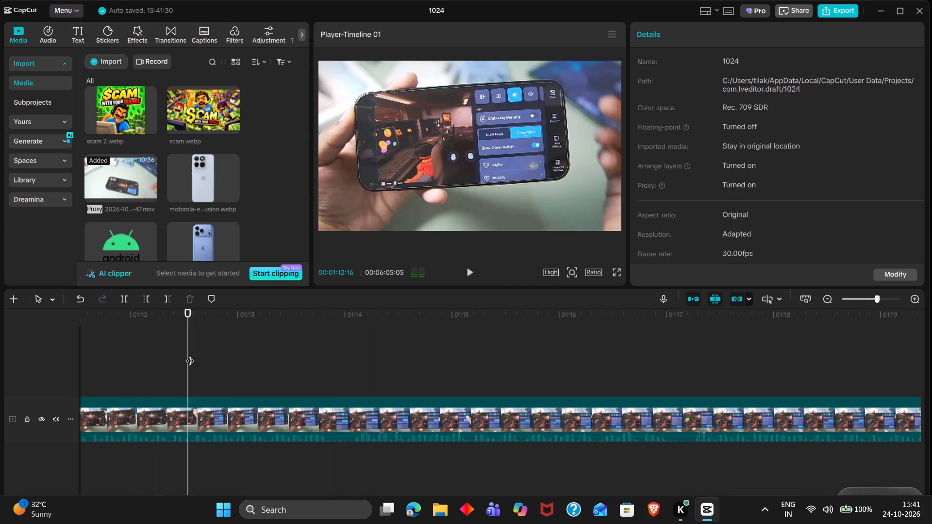
key(space)
key(Left)
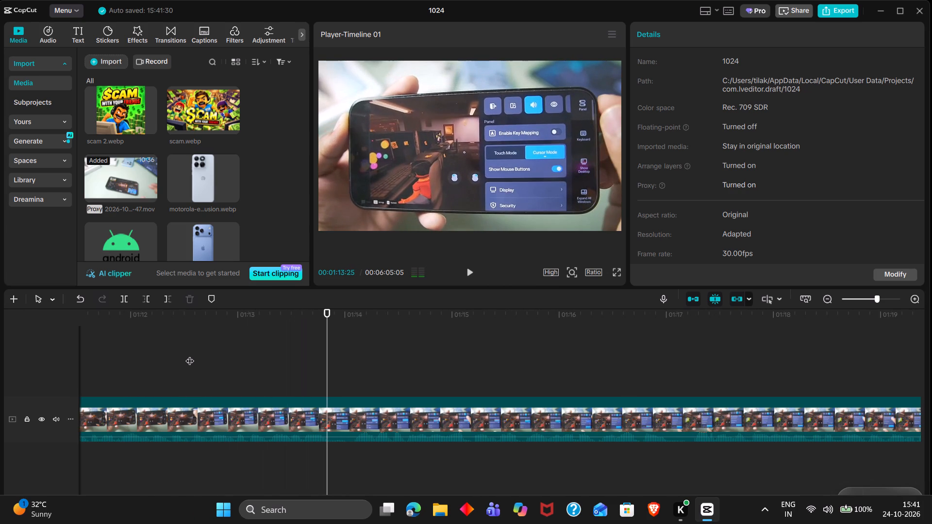
key(ctrl+b)
key(space)
key(space)
text(q)
Play through the 6:03 piece, split it at 00:01:16:22 and trim the first 8 frames off the part after the split.
key(space)
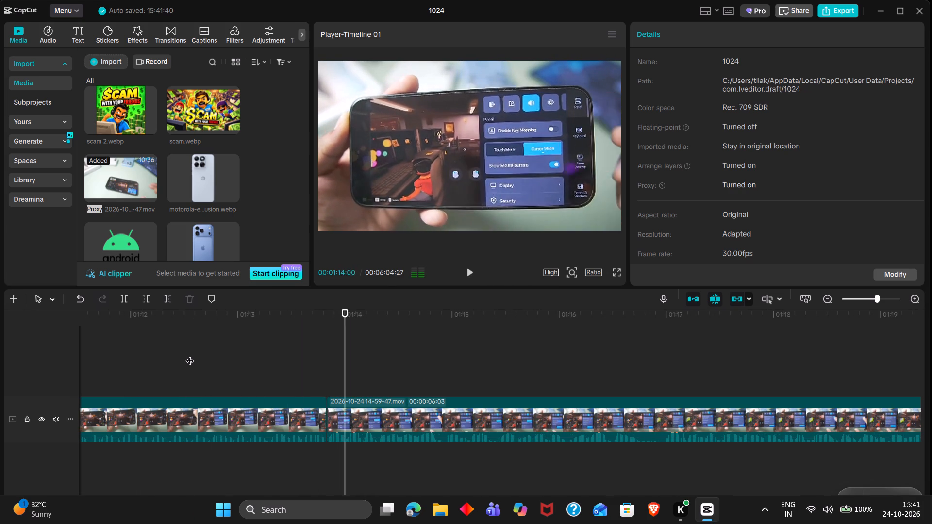
scroll(190, 355, left, 1)
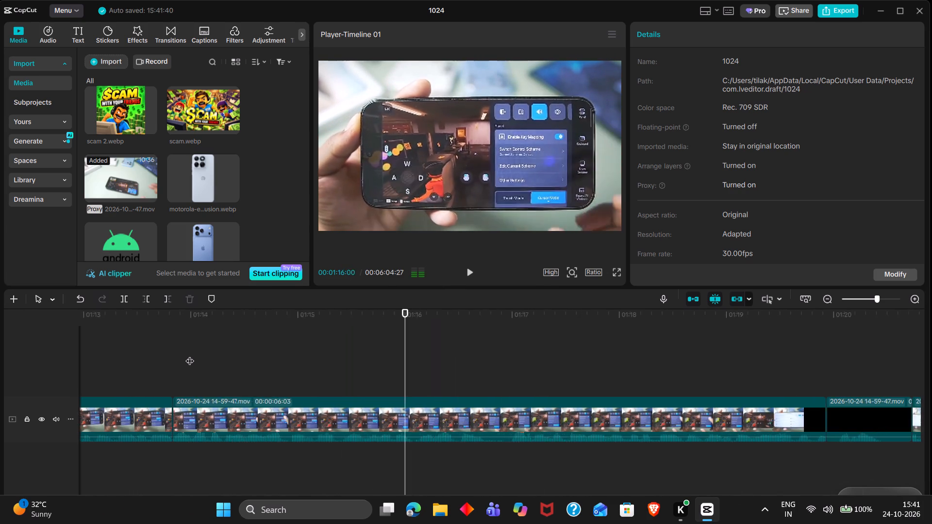
key(space)
key(Left)
key(ctrl+b)
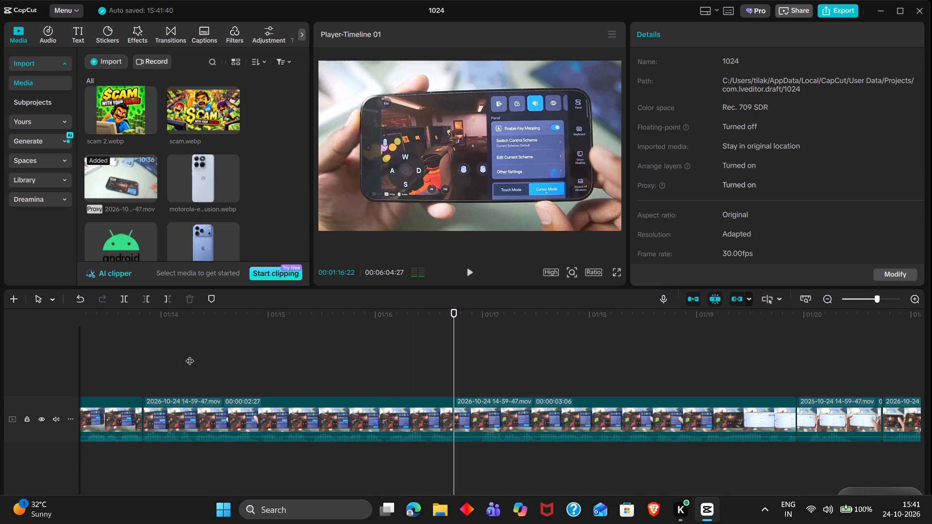
key(space)
key(space)
key(Right)
text(q)
Play and replay the 2:28 piece after the 00:01:16:22 cut and trim its end to 00:01:19:11.
key(space)
scroll(190, 355, left, 1)
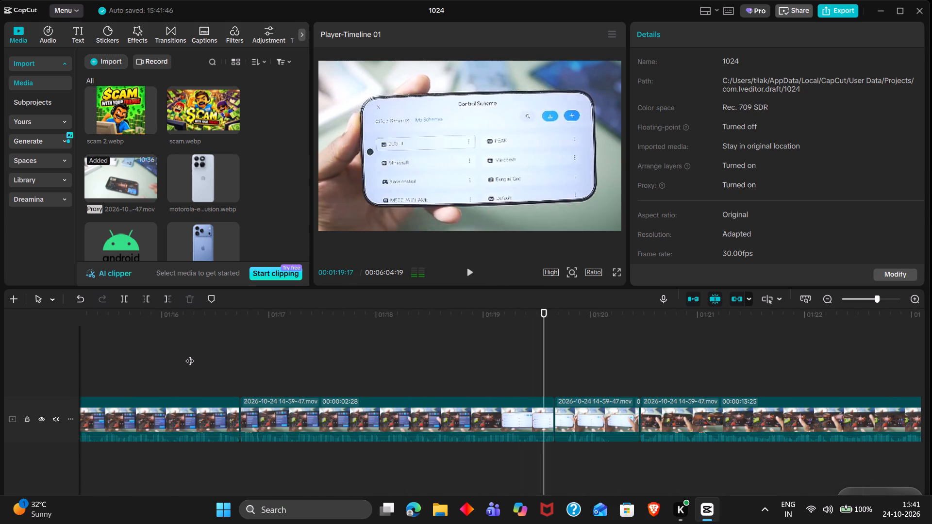
click(532, 350)
drag(532, 350, 426, 351)
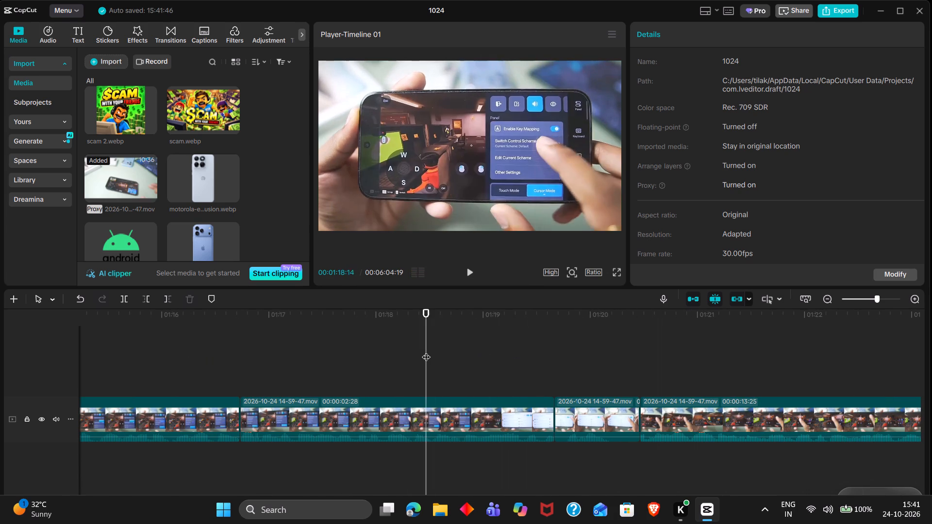
key(space)
key(space)
key(space)
key(space)
key(space)
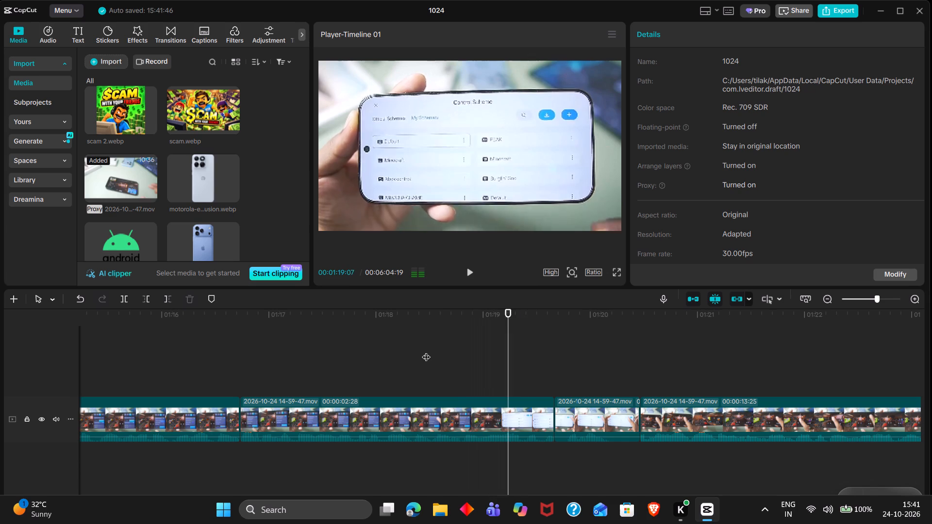
key(space)
key(w)
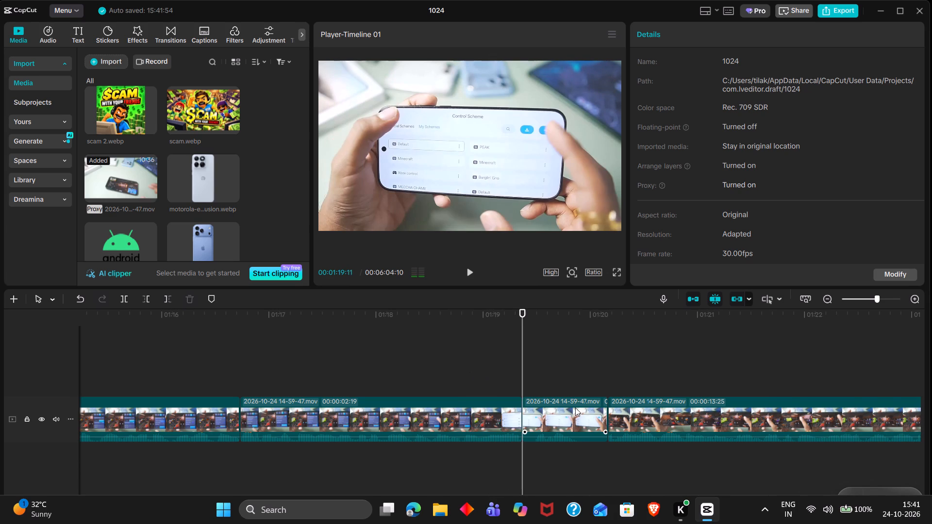
Delete the short piece between the 00:01:19:11 cut and the 13:25 piece.
click(548, 423)
key(BackSpace)
Play across the 00:01:19:11 cut, split the 13:25 piece at 00:01:22:13 and trim the first 24 frames off the part after the split.
double_click(348, 361)
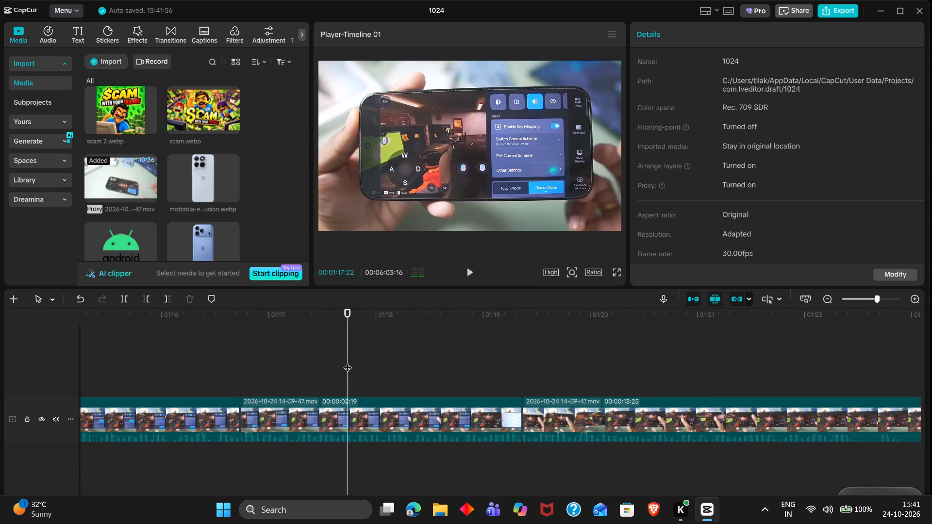
key(space)
scroll(348, 361, left, 1)
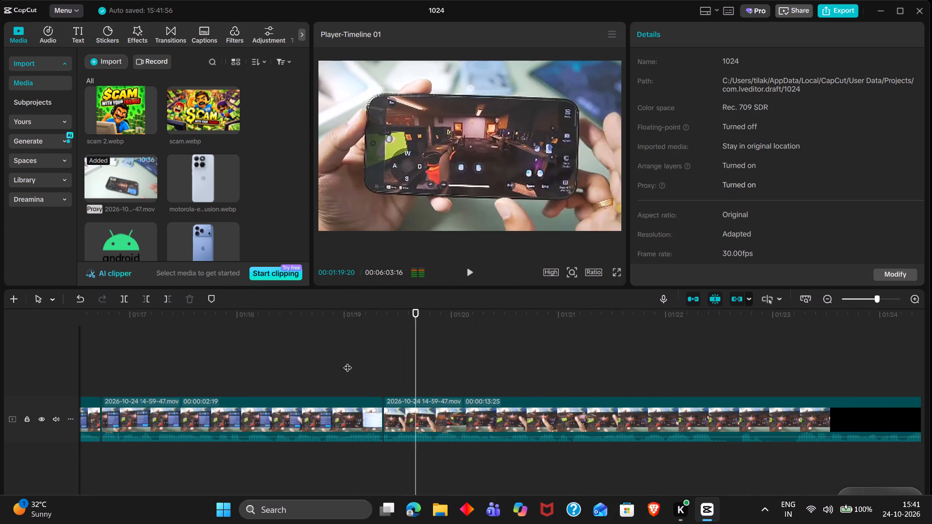
scroll(348, 361, left, 2)
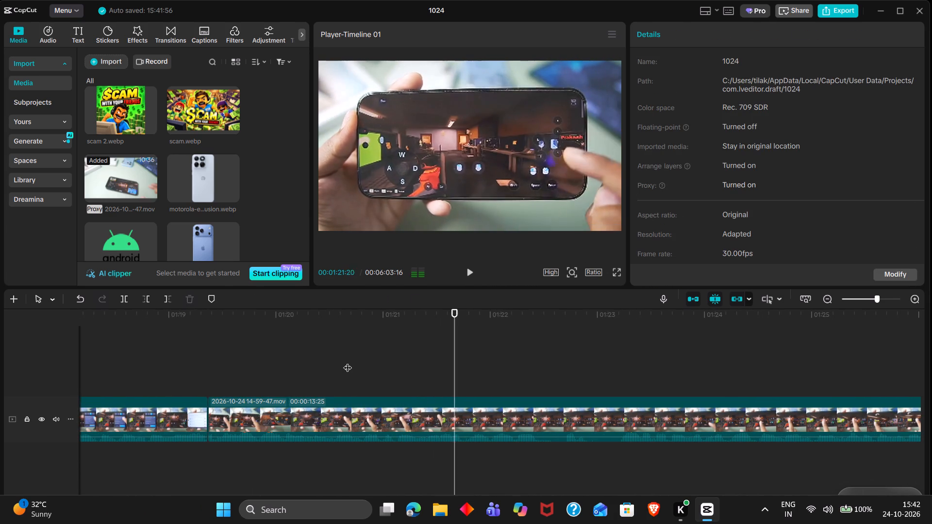
key(space)
key(Right)
key(ctrl+b)
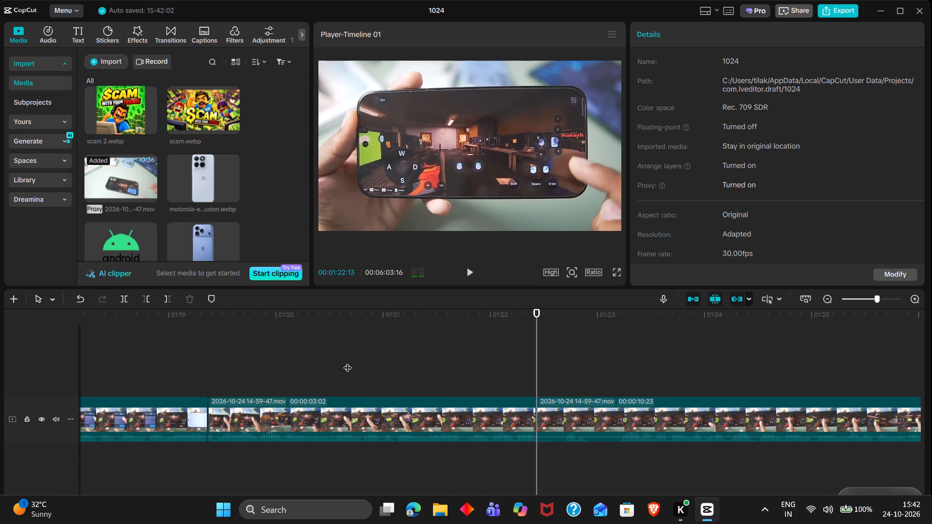
key(space)
key(space)
text(q)
key(Right)
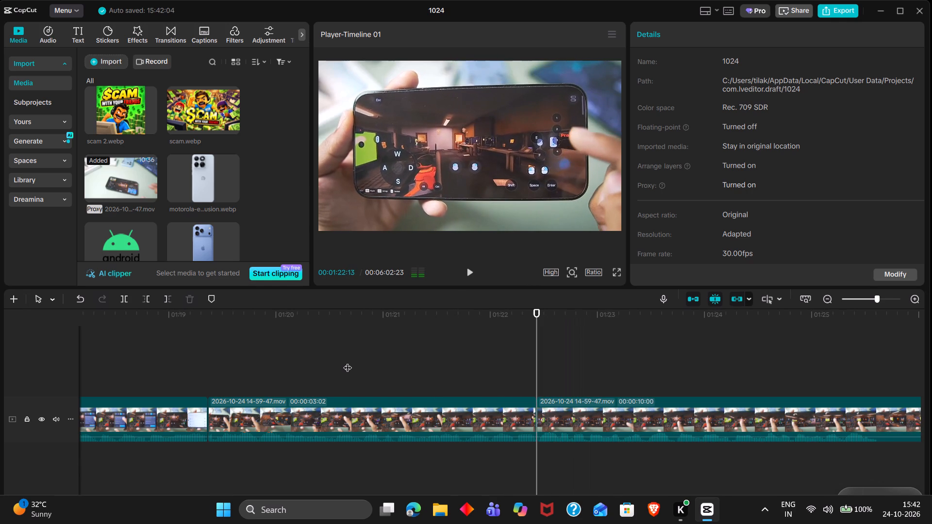
key(q)
Replay the footage around the 00:01:22:13 cut and trim the end of the 3:02 piece to 00:01:22:00.
double_click(440, 377)
key(space)
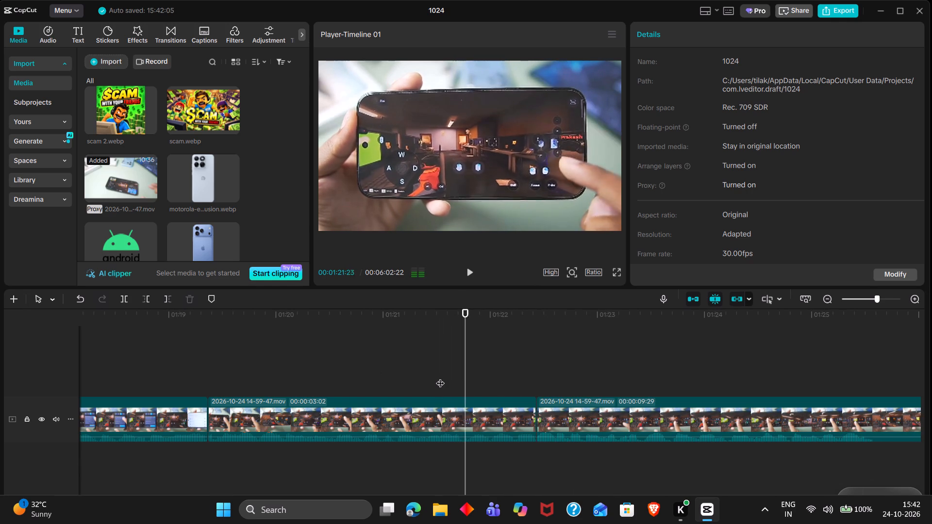
scroll(440, 377, left, 1)
click(202, 362)
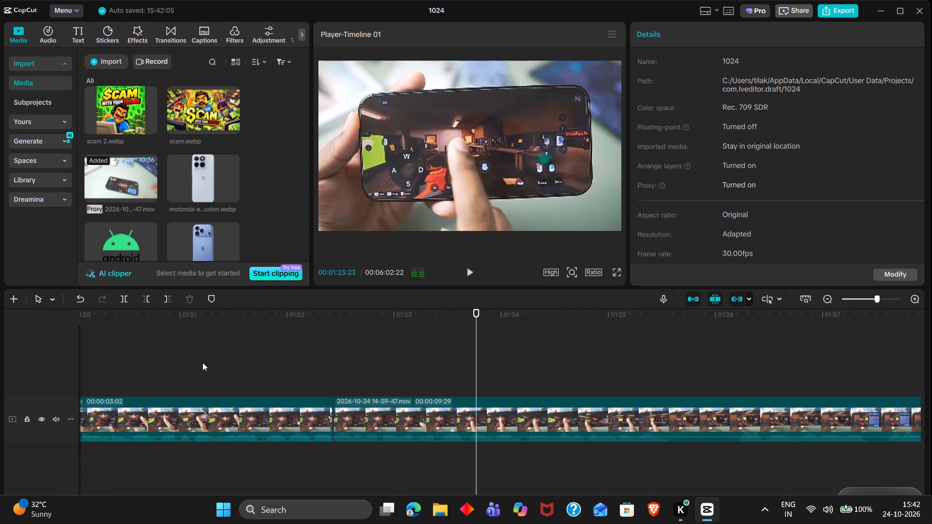
drag(202, 362, 166, 362)
key(space)
key(space)
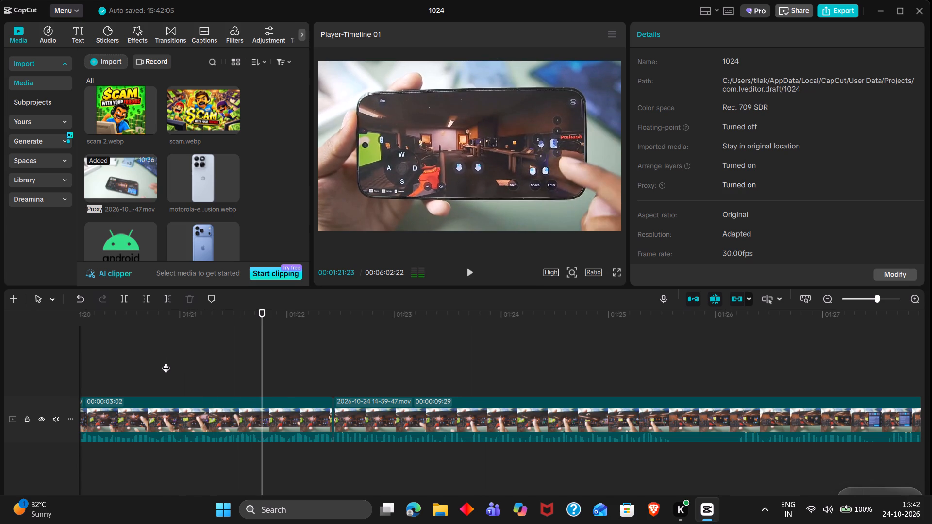
key(space)
key(space)
text(w)
Play across the 00:01:22:00 cut, split the 9:29 piece at 00:01:25:02 and trim the first 22 frames off the part after the split.
triple_click(166, 362)
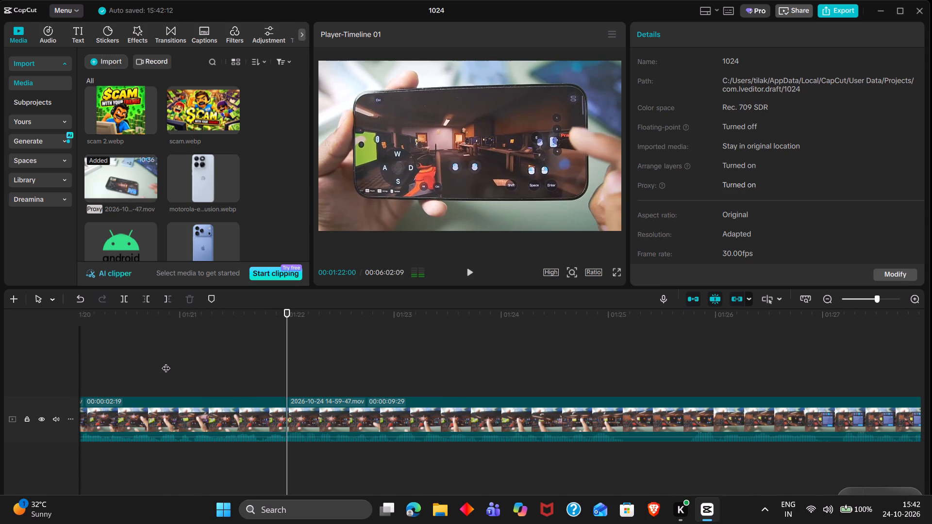
key(space)
scroll(166, 362, left, 1)
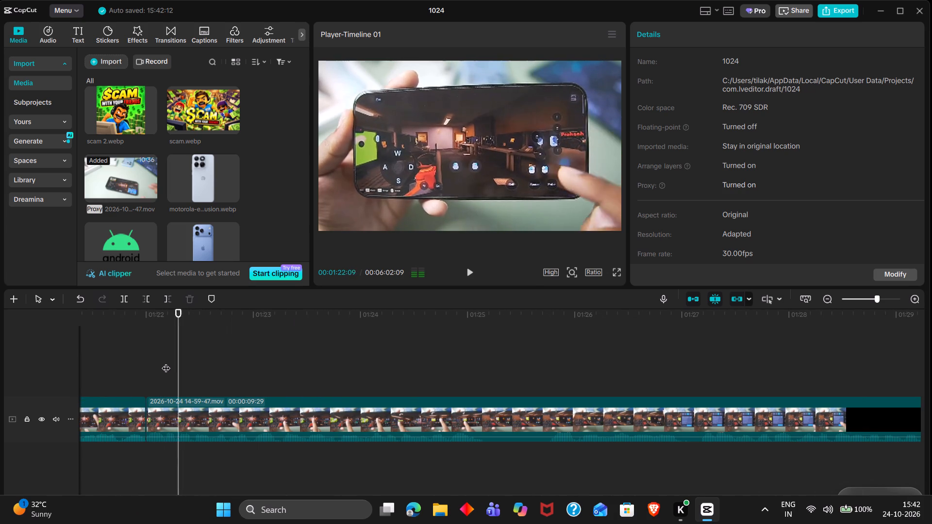
scroll(313, 364, left, 1)
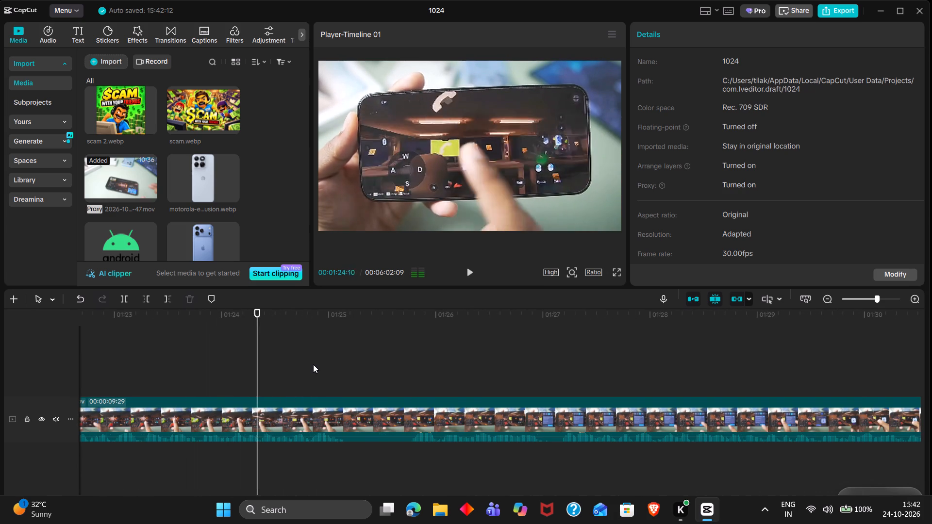
key(space)
key(Left)
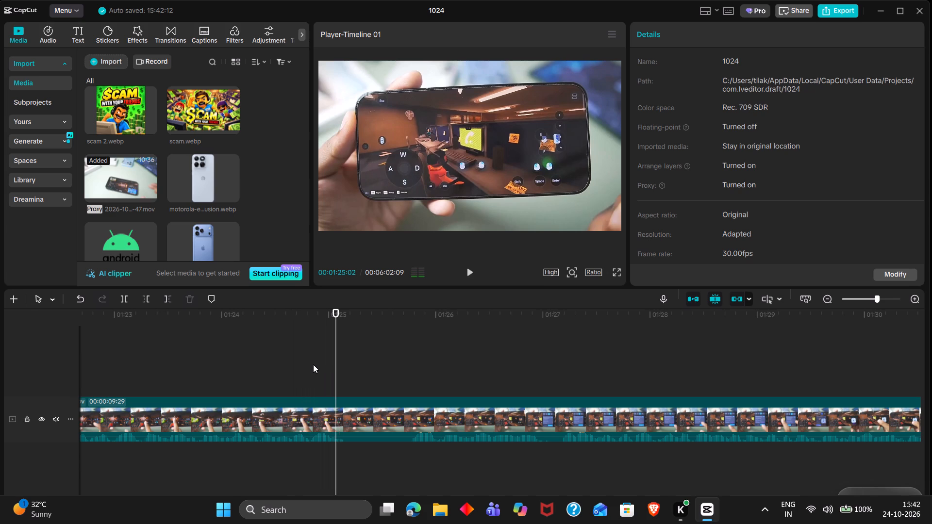
key(ctrl+b)
key(space)
key(space)
key(Left)
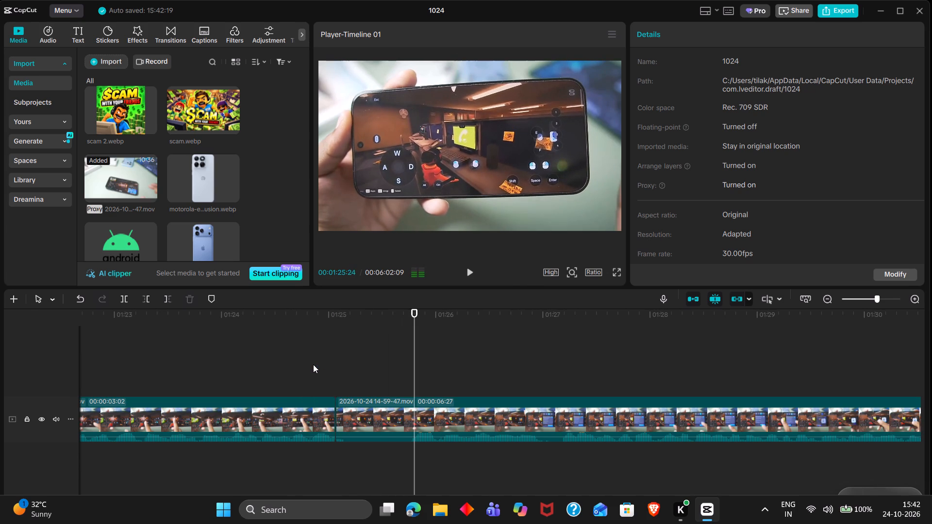
text(q)
Play on through the 6:05 piece, split it at 00:01:26:07 and trim the first 7 frames off the part after the split.
key(space)
key(space)
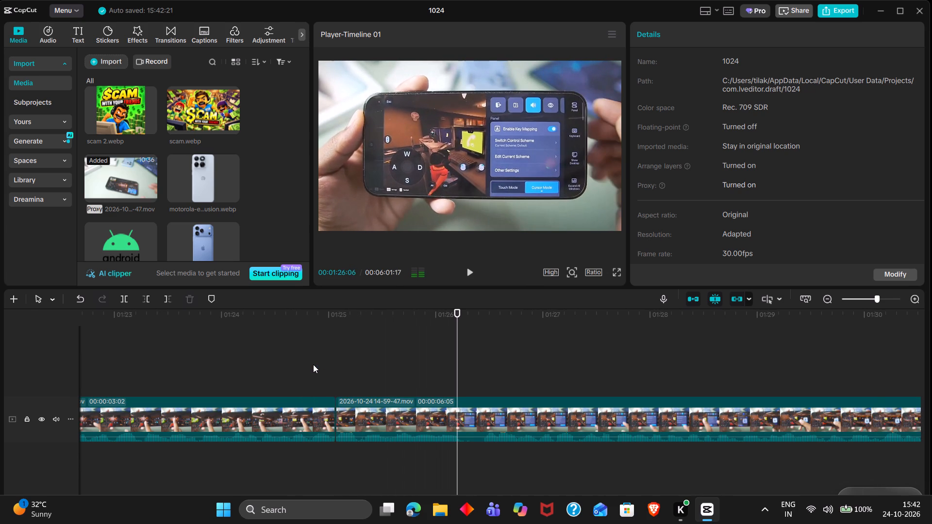
key(Right)
key(ctrl+b)
key(space)
key(space)
text(q)
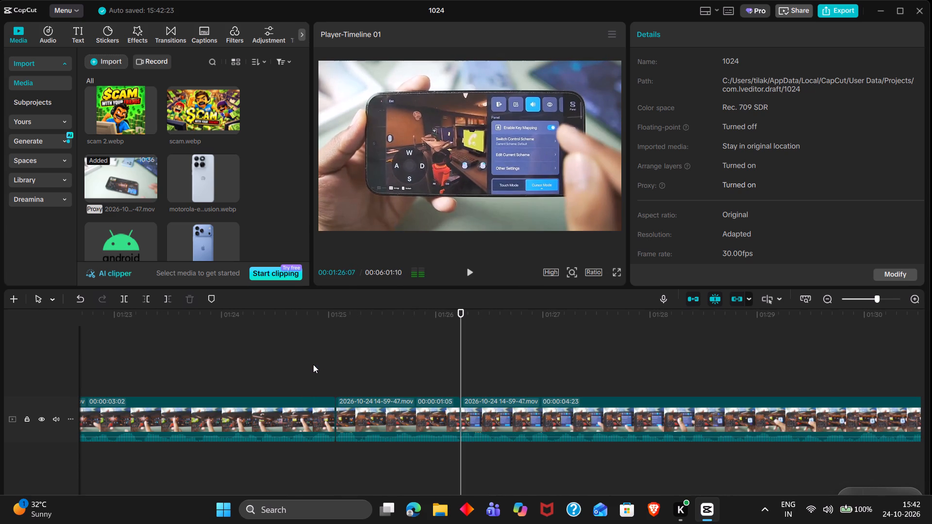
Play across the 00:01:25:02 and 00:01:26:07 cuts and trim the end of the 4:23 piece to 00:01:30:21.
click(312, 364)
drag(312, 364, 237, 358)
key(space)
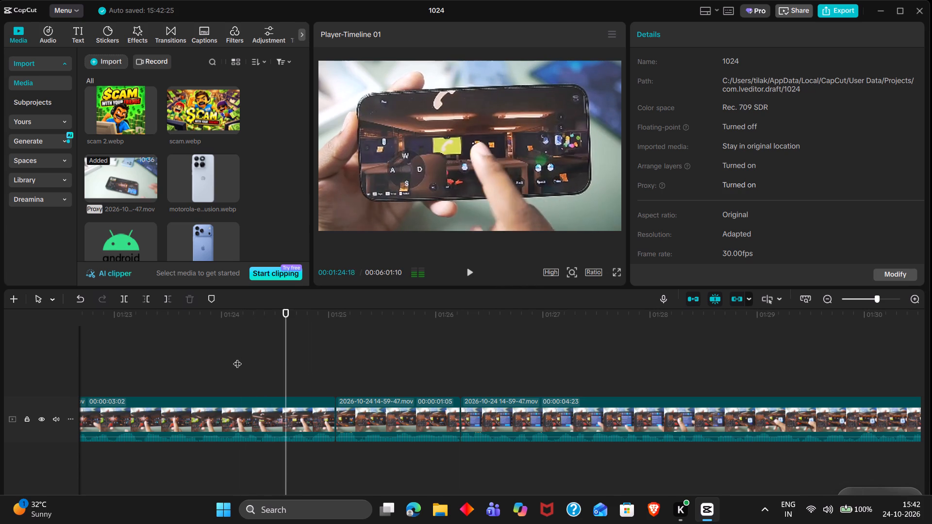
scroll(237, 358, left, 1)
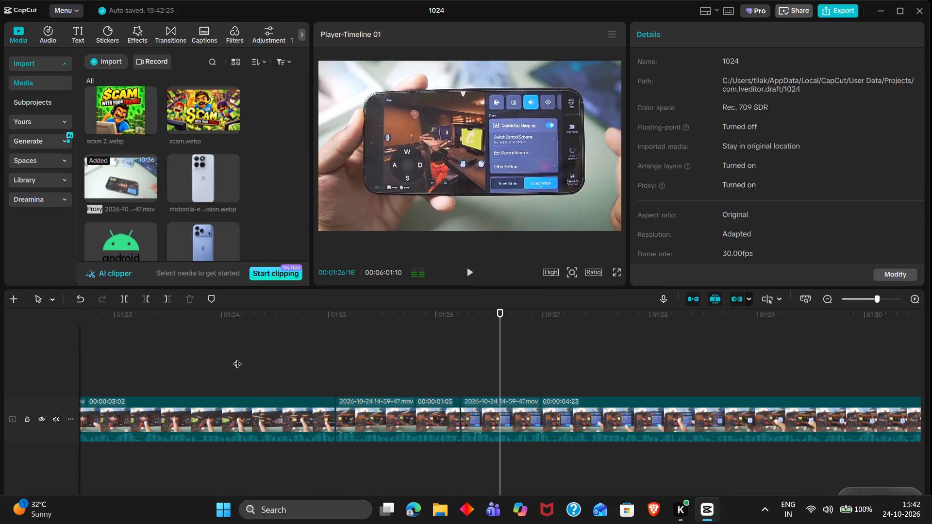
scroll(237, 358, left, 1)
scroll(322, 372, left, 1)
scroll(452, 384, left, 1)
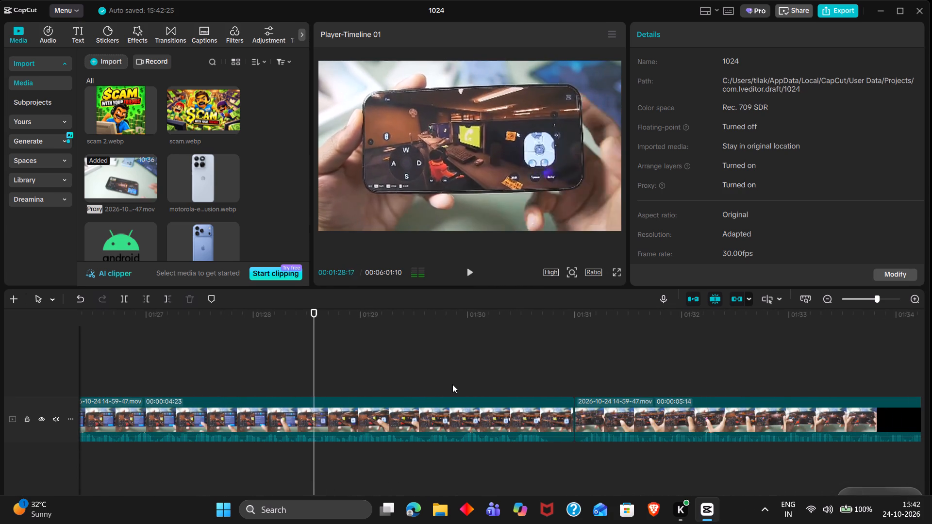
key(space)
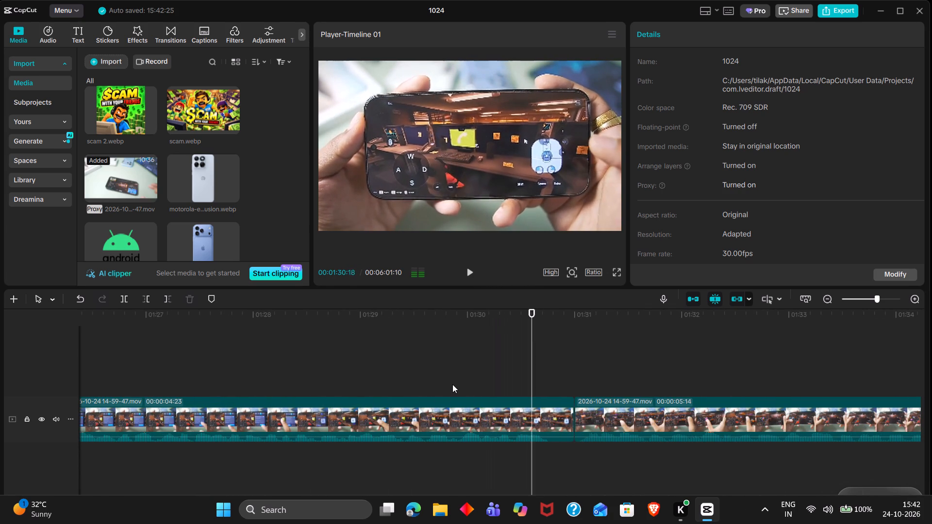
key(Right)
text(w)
Play past the 00:01:30:21 cut and trim the first 3 frames off the 5:14 piece.
key(space)
key(space)
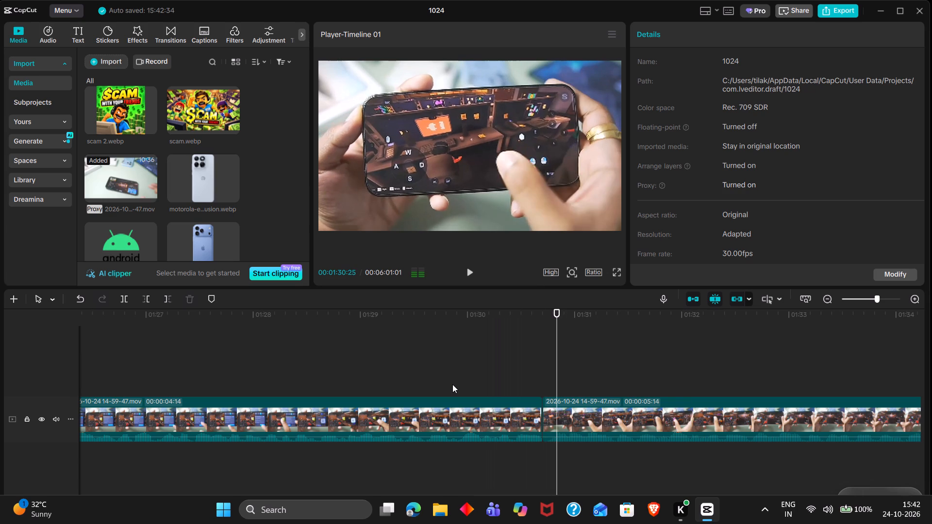
key(Left)
text(q)
Replay the 4:14 piece before the 00:01:30:21 cut several times and trim its end back to 00:01:28:24.
key(space)
scroll(452, 384, left, 1)
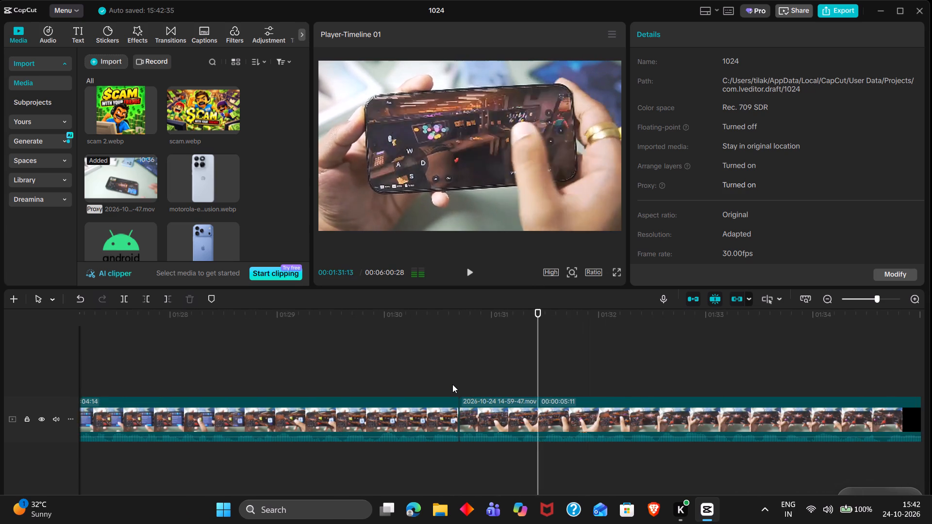
click(303, 394)
drag(303, 394, 224, 376)
key(space)
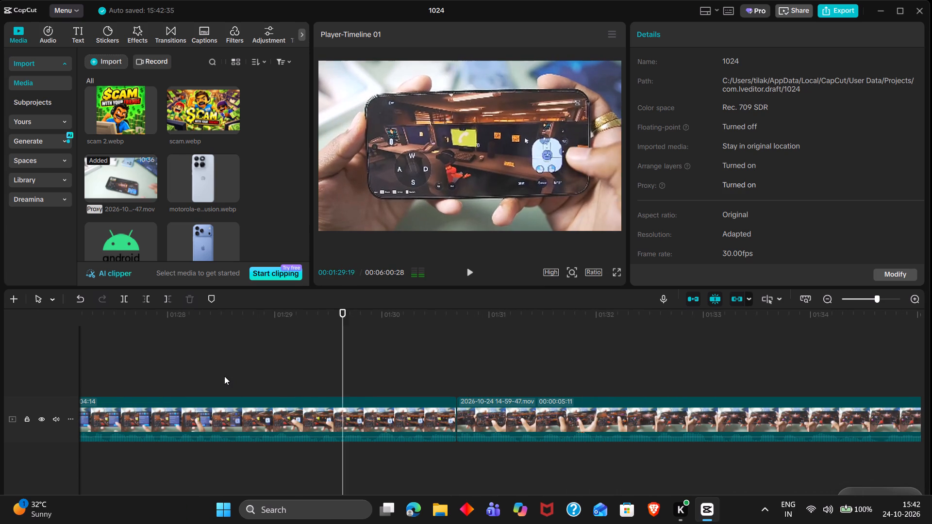
key(space)
click(166, 372)
drag(166, 372, 146, 370)
key(space)
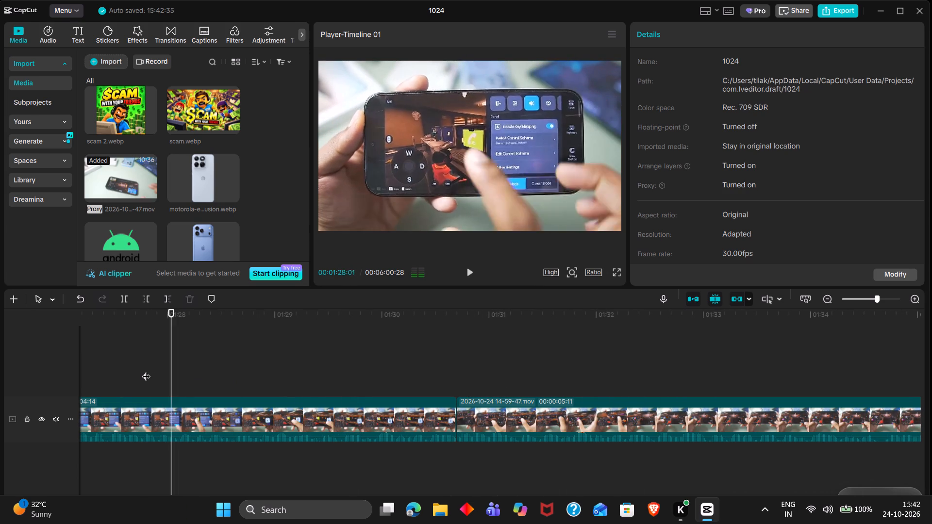
key(space)
key(space)
key(space)
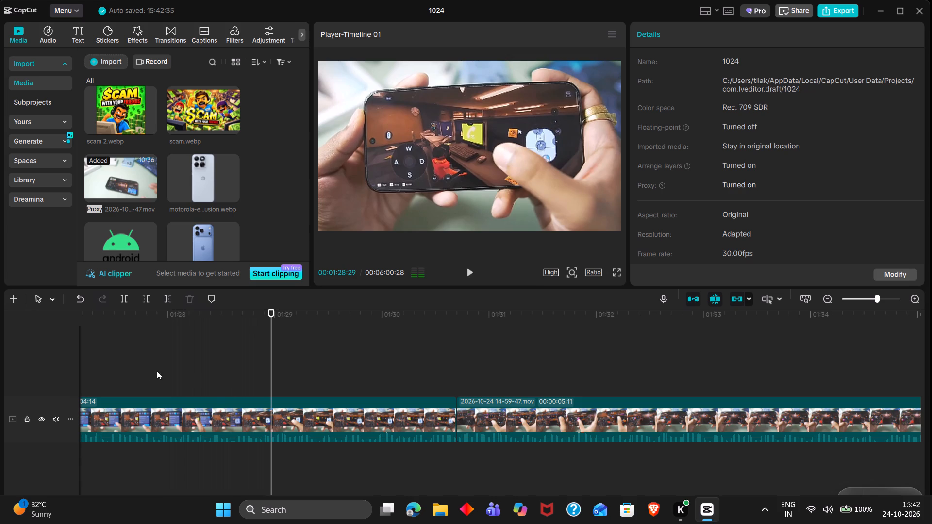
triple_click(227, 378)
key(space)
key(space)
key(space)
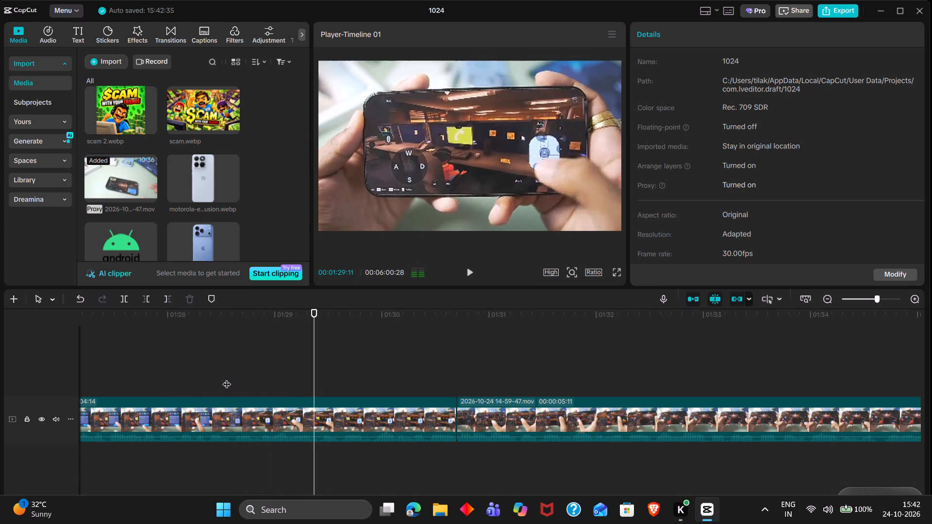
triple_click(227, 378)
click(227, 378)
key(space)
key(space)
text(w)
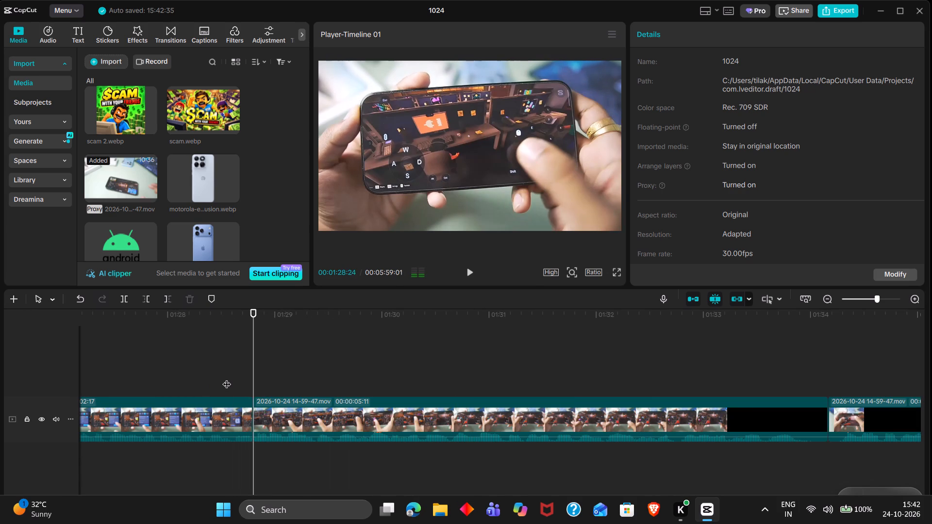
Play through the 5:11 piece, trim its end to 00:01:33:26 and trim the first 4 frames off the following 5:19 piece.
click(178, 366)
drag(178, 366, 142, 348)
key(space)
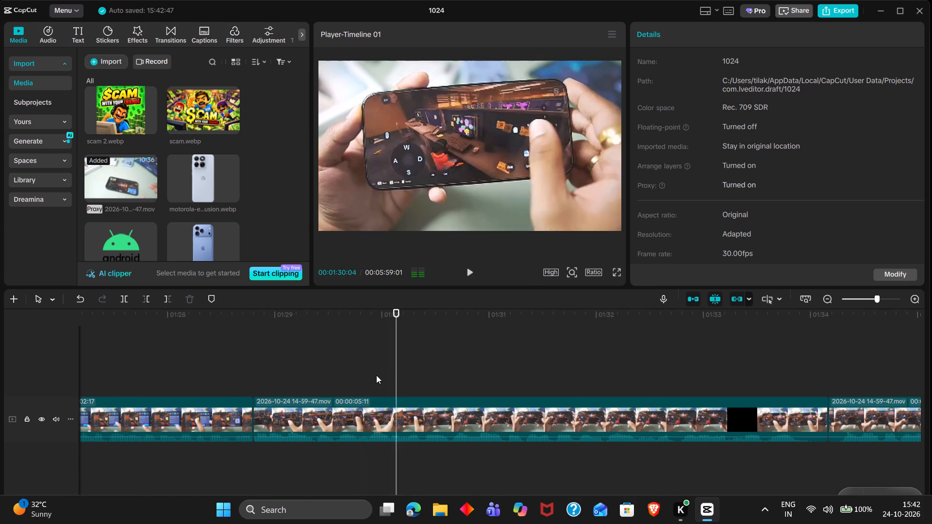
scroll(376, 375, left, 1)
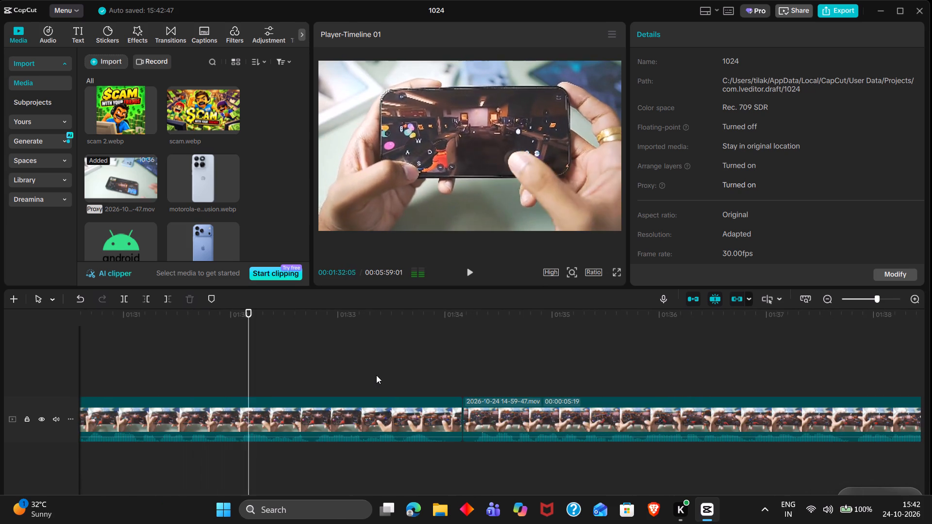
key(space)
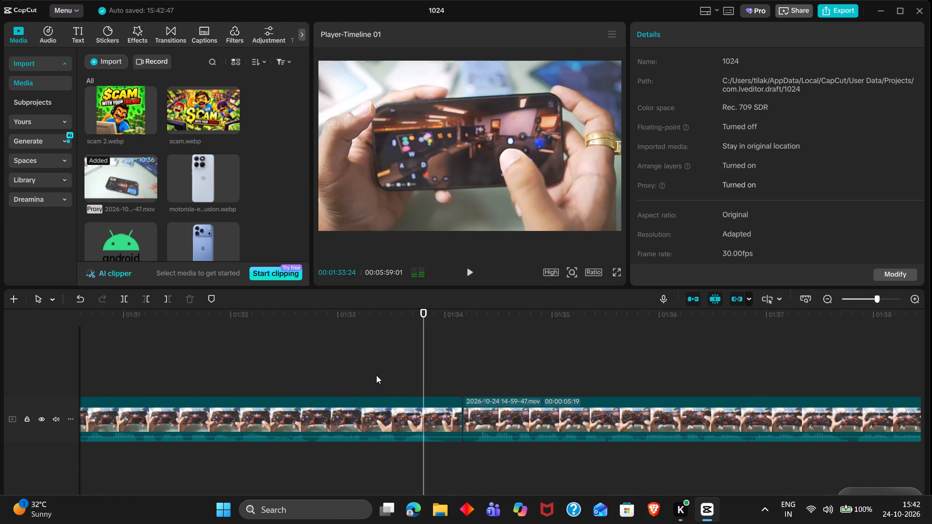
key(Right)
key(Right)
text(w q)
Replay the 5:02 piece between the 00:01:28:24 and 00:01:33:26 cuts and split it at 00:01:30:19.
key(space)
scroll(376, 375, left, 1)
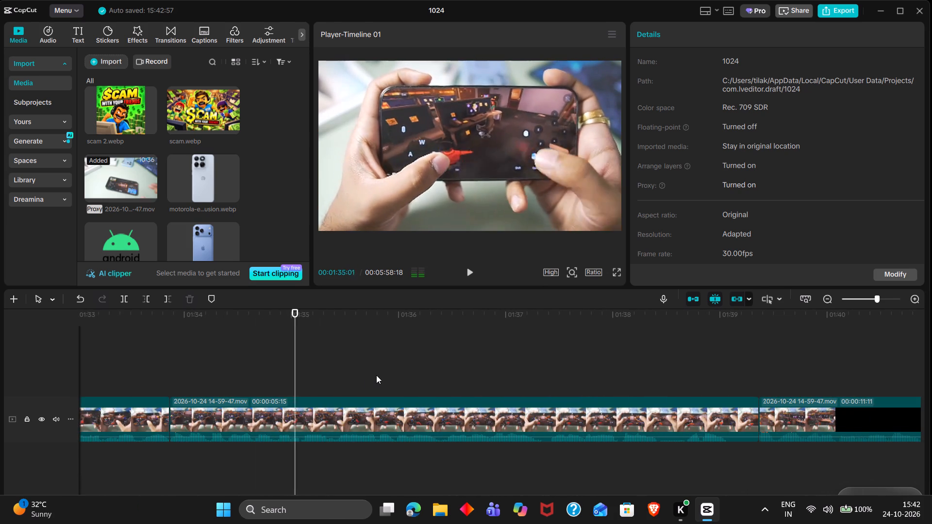
scroll(257, 364, right, 1)
click(257, 364)
drag(257, 364, 50, 334)
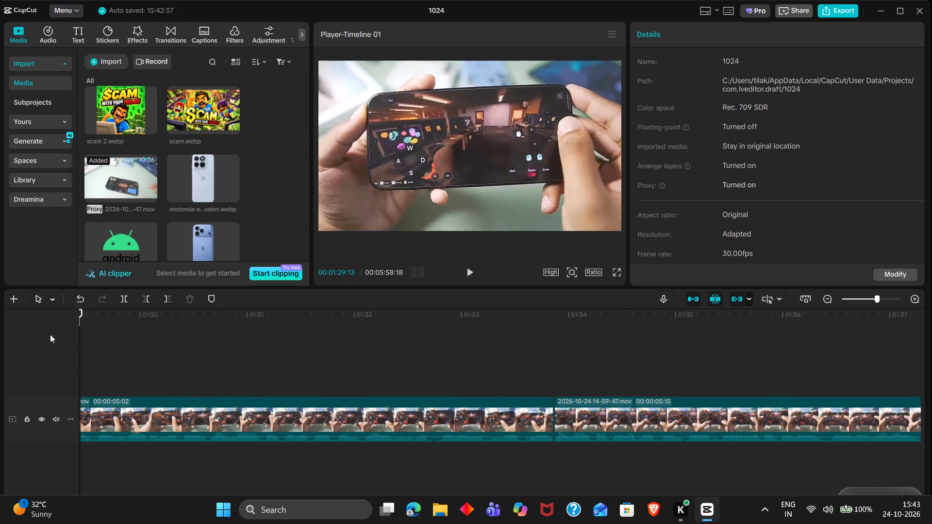
key(space)
scroll(179, 368, right, 1)
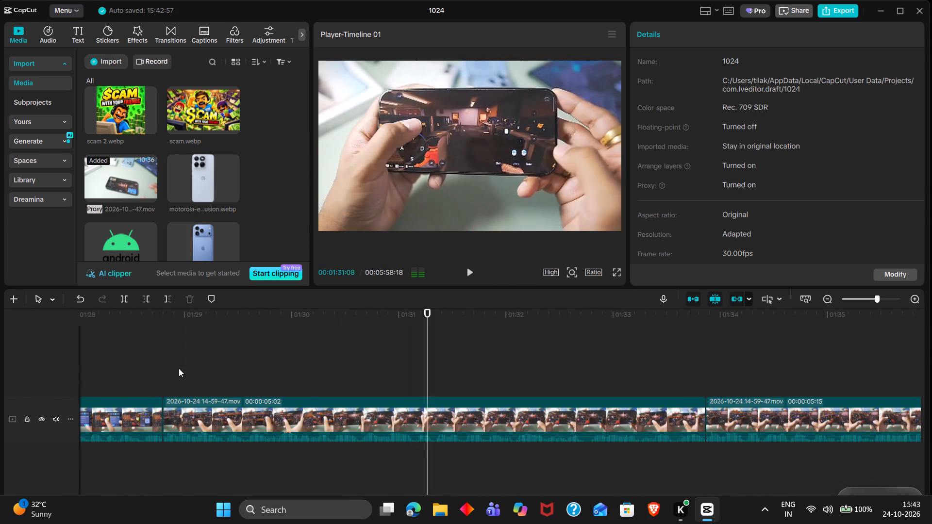
click(304, 360)
drag(304, 360, 327, 358)
key(space)
key(space)
key(space)
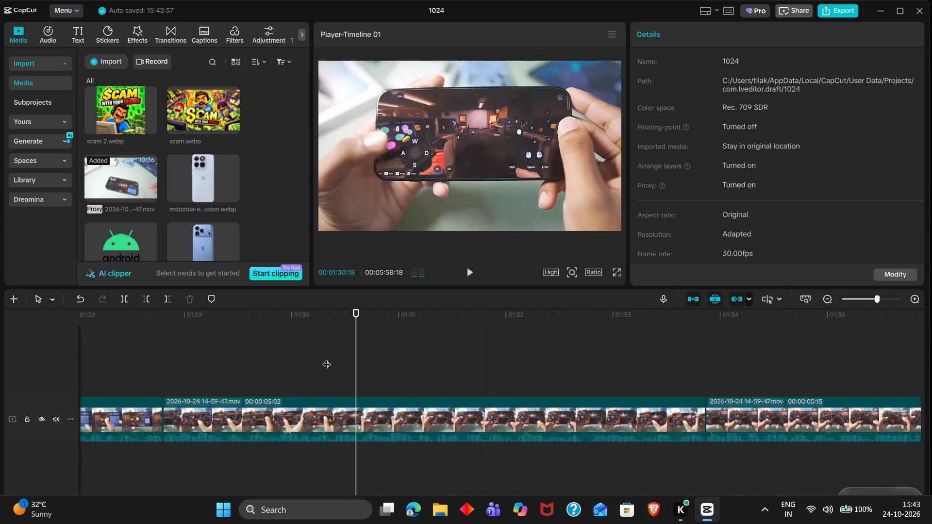
key(space)
key(Left)
key(Left)
key(Left)
key(Left)
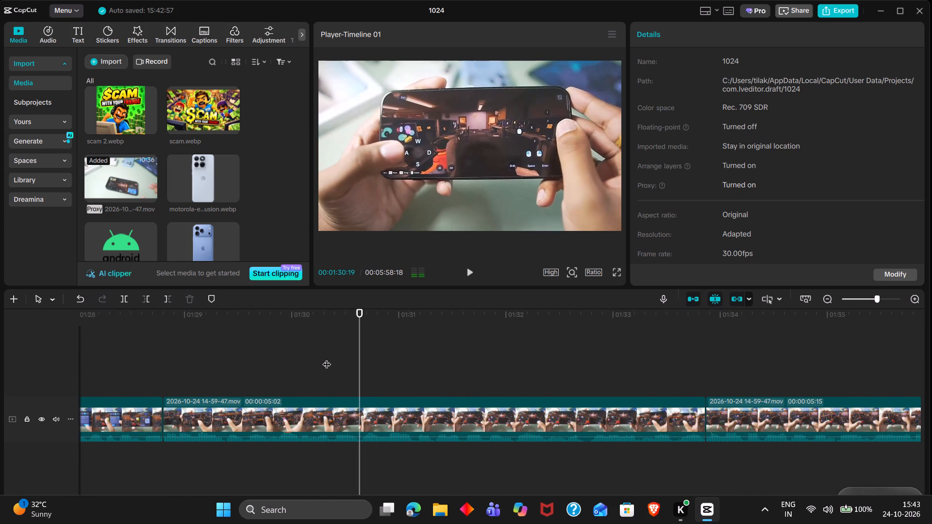
key(ctrl+b)
Play through the 3:07 piece after the 00:01:30:19 split and delete it.
key(space)
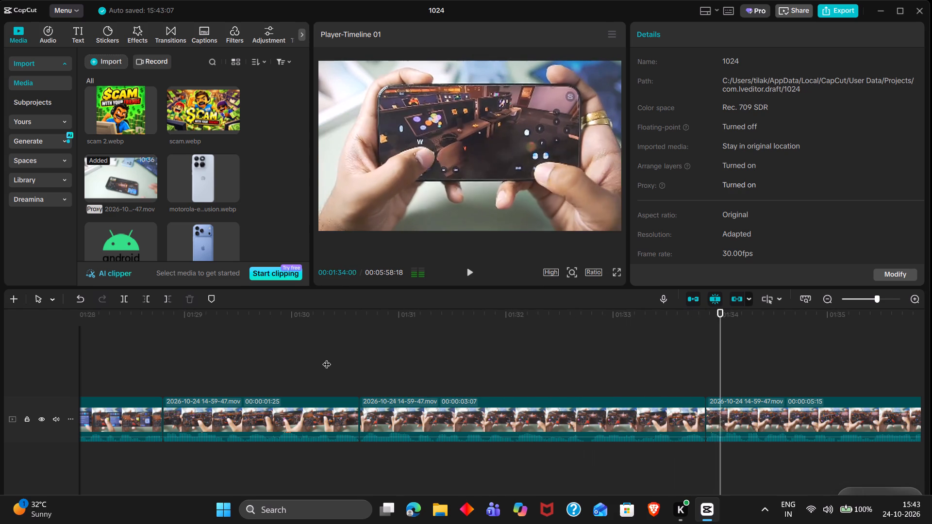
key(space)
click(407, 420)
key(BackSpace)
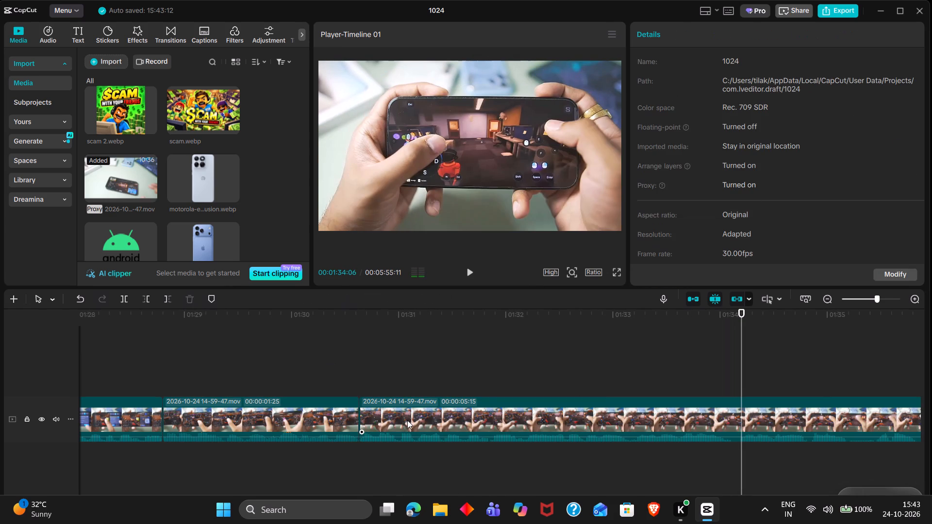
Play across the 00:01:30:19 cut, split the 5:15 piece at 00:01:34:00 and trim the start of the part after the split.
click(189, 347)
drag(189, 347, 217, 348)
key(space)
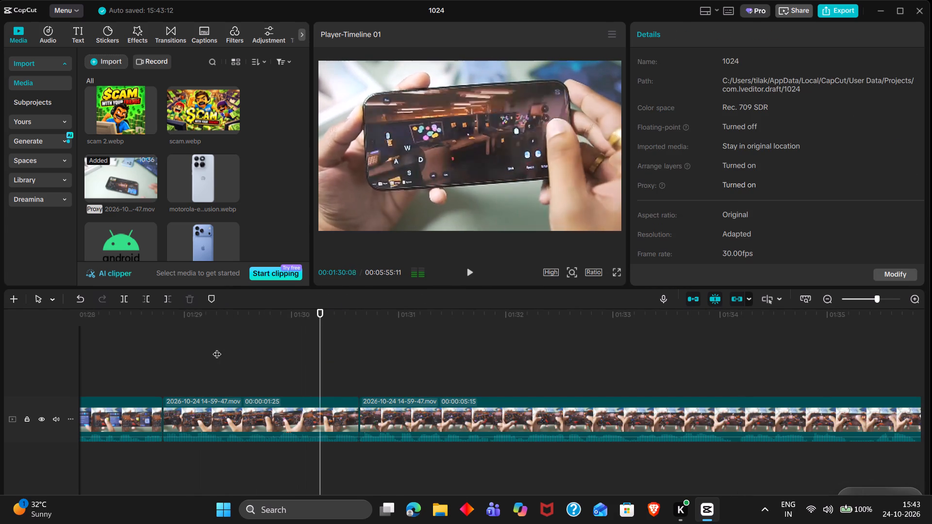
scroll(217, 348, left, 1)
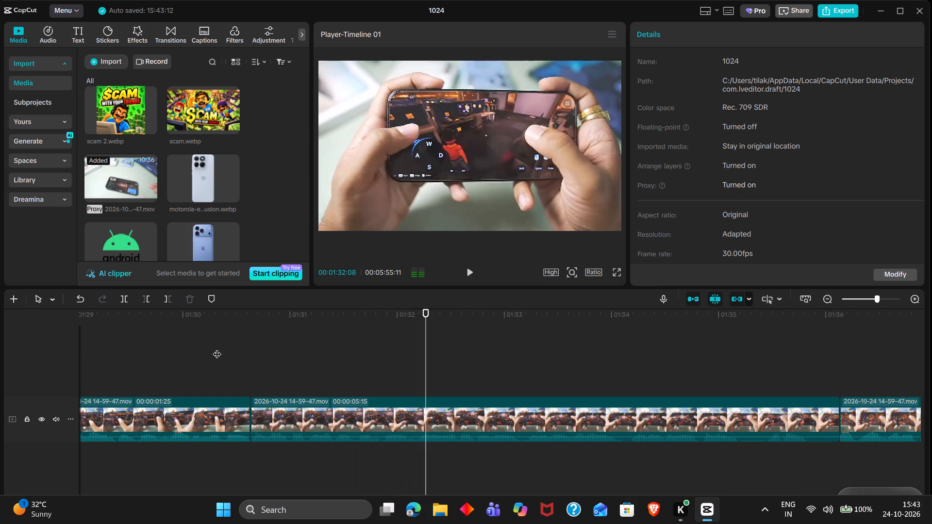
key(space)
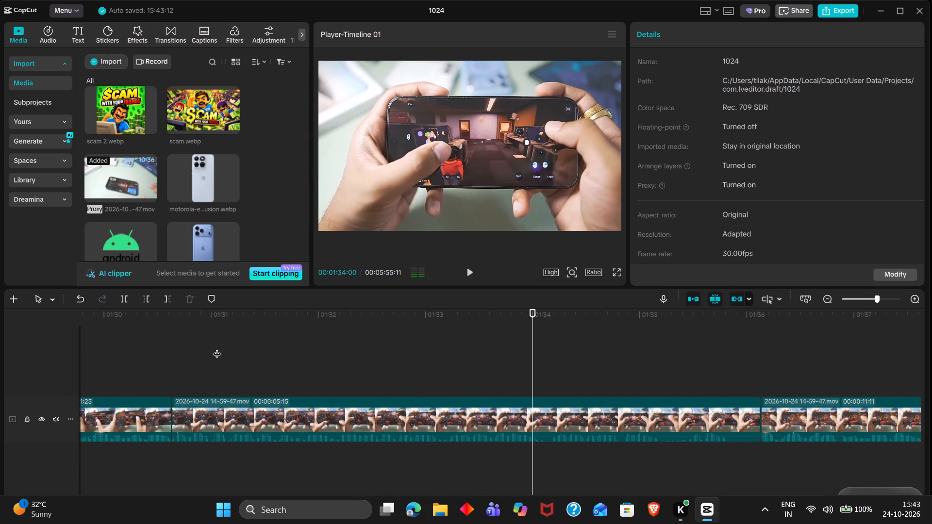
key(ctrl+b)
key(space)
key(space)
key(Left)
text(q)
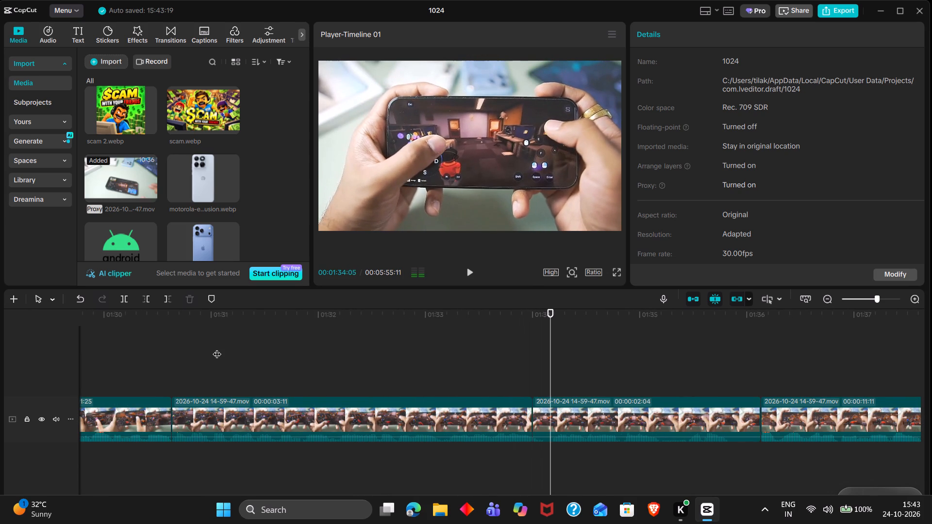
Play past 00:01:34:05, split the 1:29 piece at 00:01:35:00 and trim the first 9 frames off the part after the split.
key(space)
key(space)
key(Left)
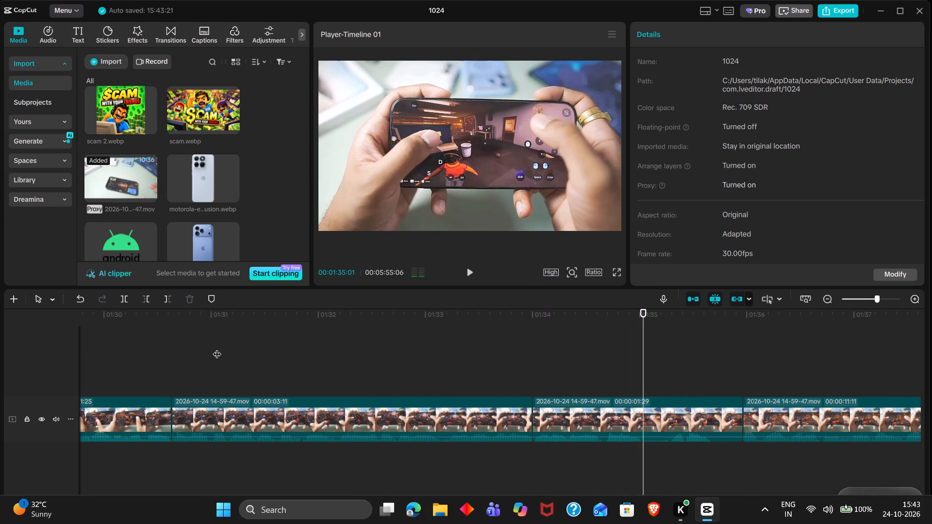
key(Left)
key(ctrl+b)
key(space)
key(space)
key(Right)
text(q)
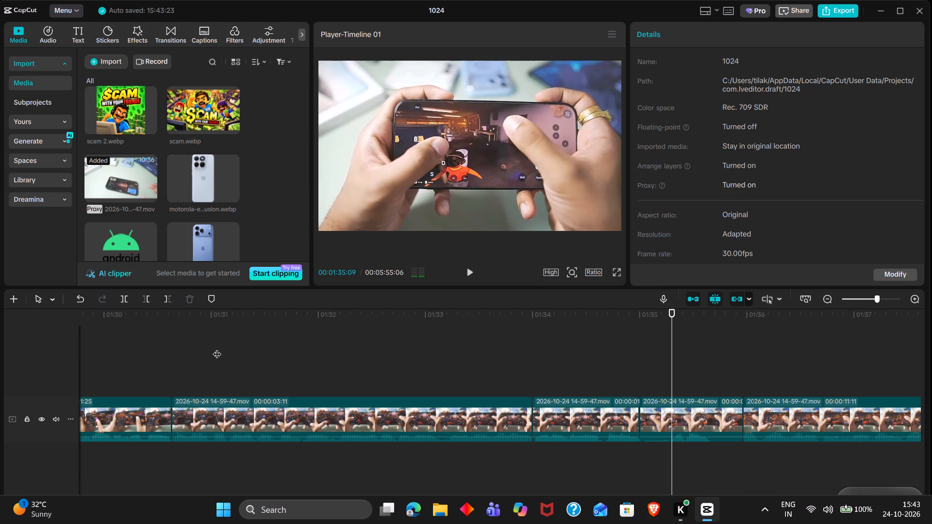
Replay from 00:01:32:24 across the 00:01:35:00 cut and trim the end of the short piece after it to 00:01:35:10.
key(space)
key(space)
click(331, 353)
drag(331, 353, 404, 356)
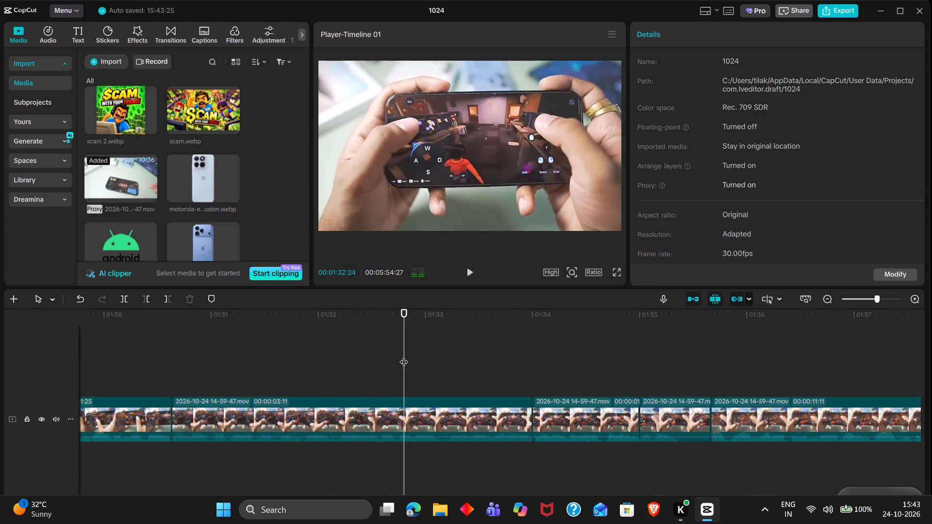
key(space)
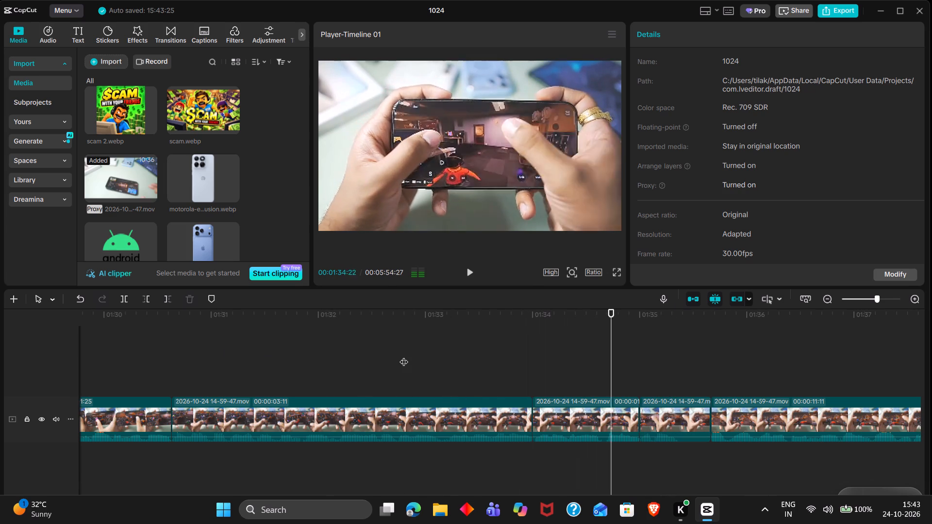
click(710, 365)
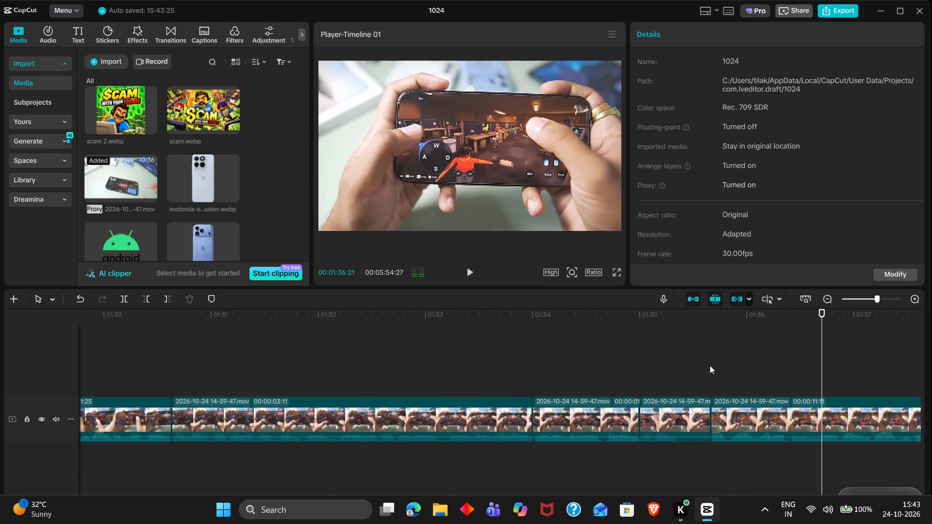
drag(710, 365, 674, 361)
key(w)
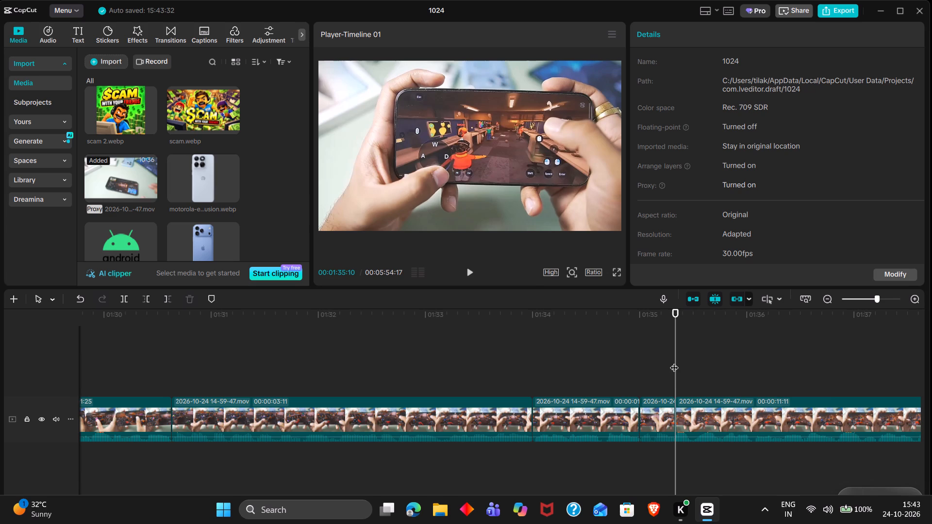
Play across the 00:01:35:10 cut and on through the following 11:11 piece, and split that piece at 00:01:41:15.
double_click(544, 354)
key(space)
scroll(544, 354, left, 1)
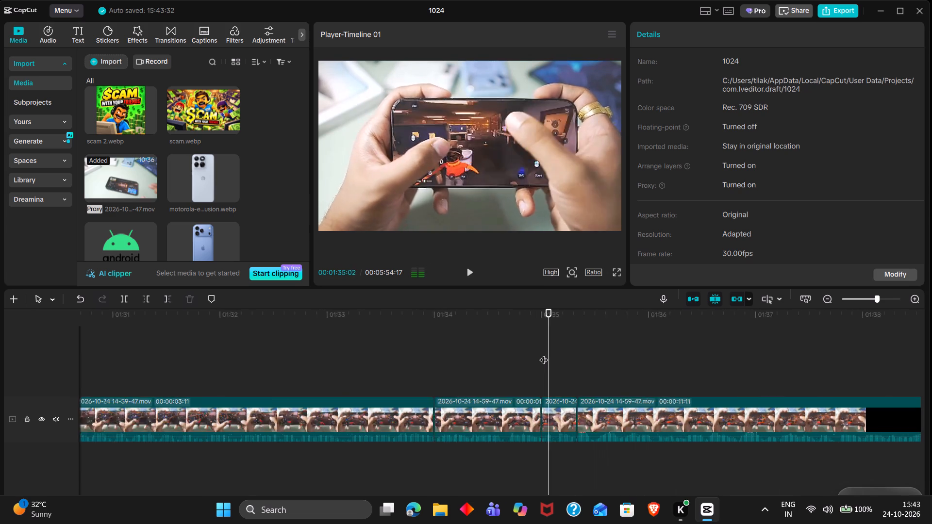
scroll(544, 354, left, 3)
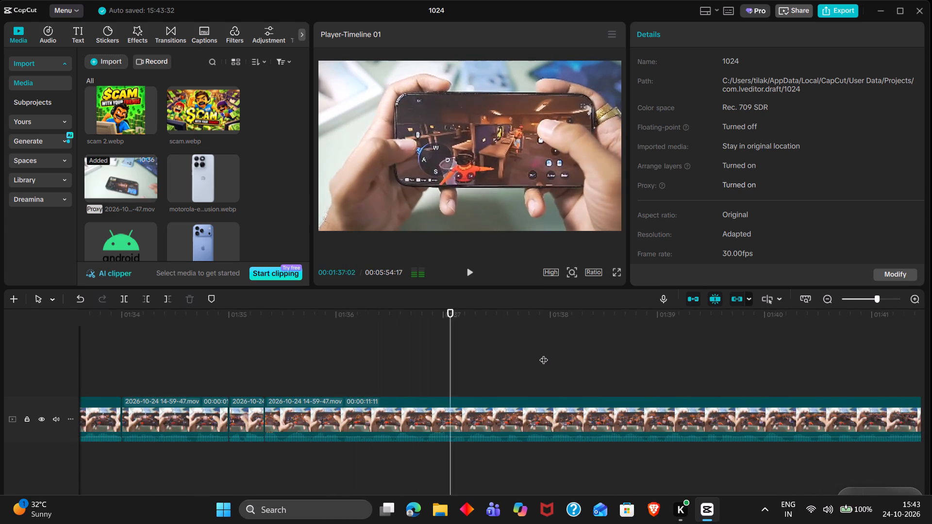
scroll(544, 354, left, 3)
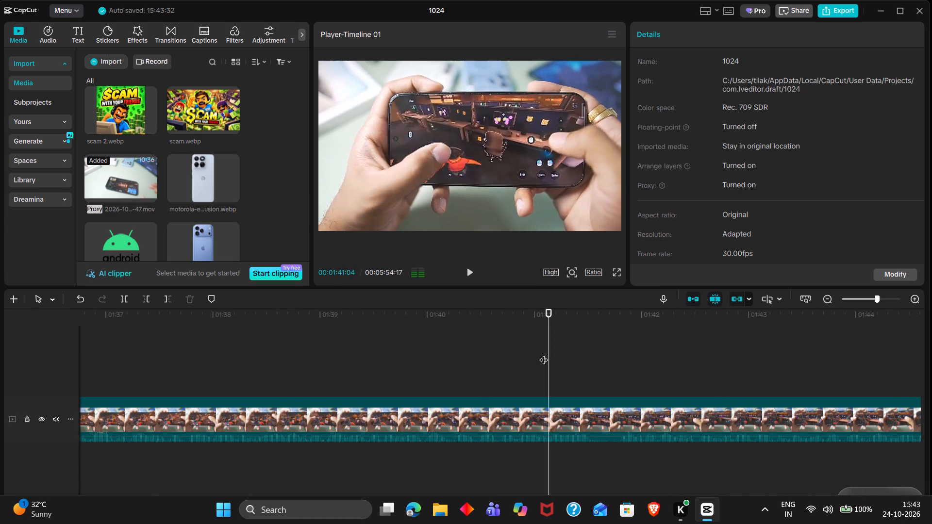
key(space)
key(Left)
key(Left)
key(Left)
key(ctrl+b)
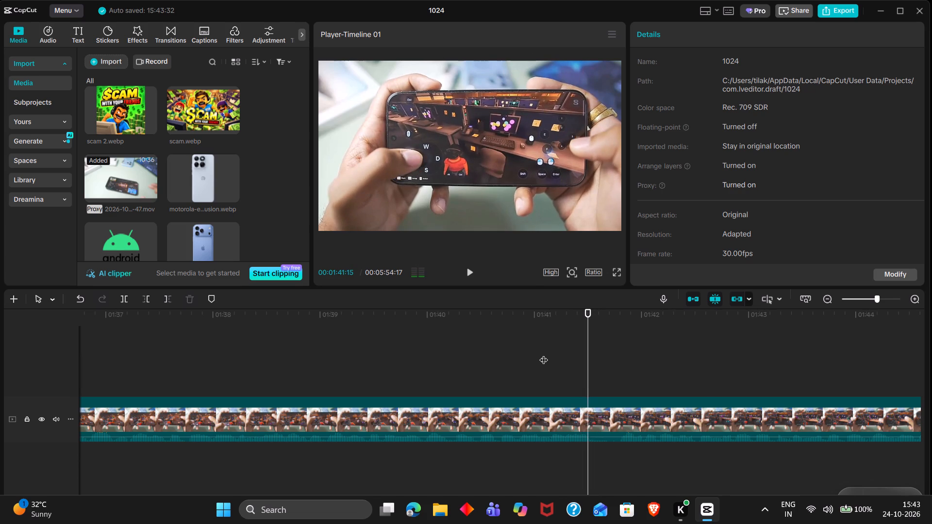
Play into the part after the 00:01:41:15 split and trim its first 9 frames off.
key(space)
key(space)
key(Right)
text(q)
Play the 4:27 piece after the 00:01:41:15 cut up to 00:01:43:07.
key(space)
scroll(544, 354, left, 1)
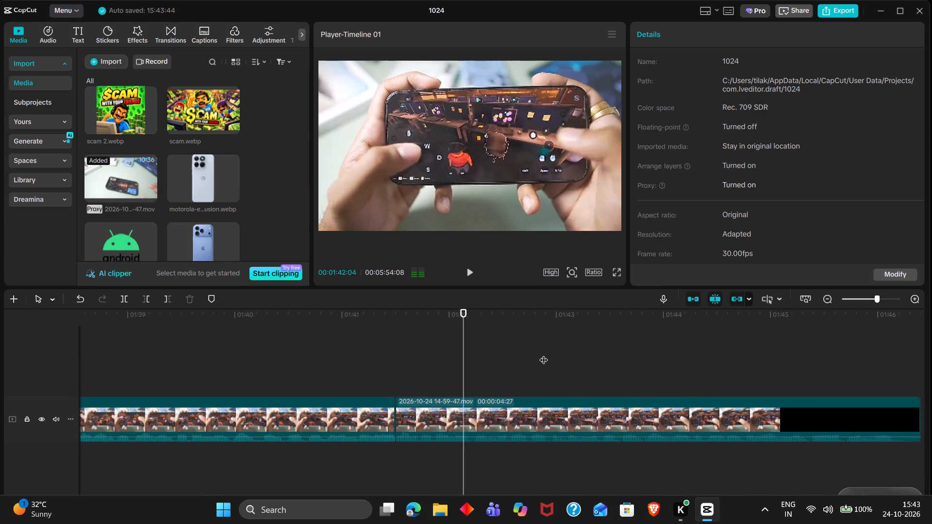
key(space)
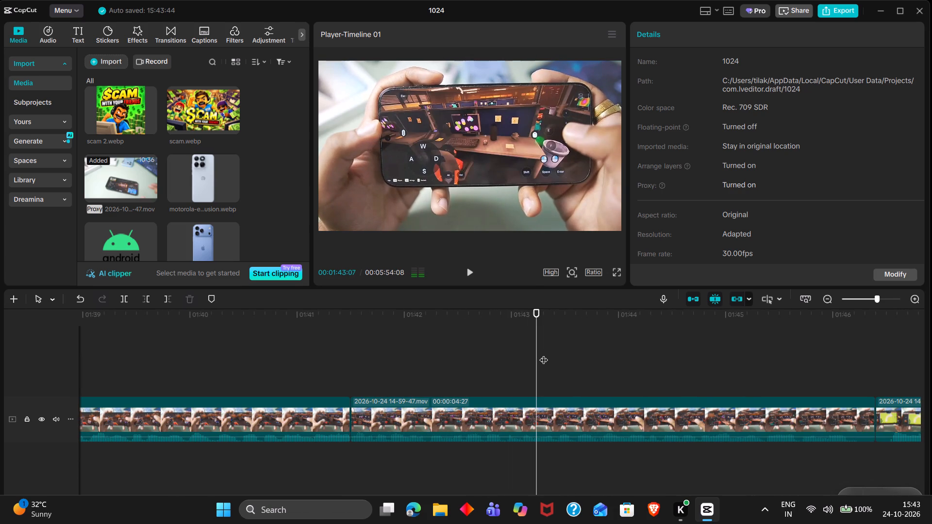
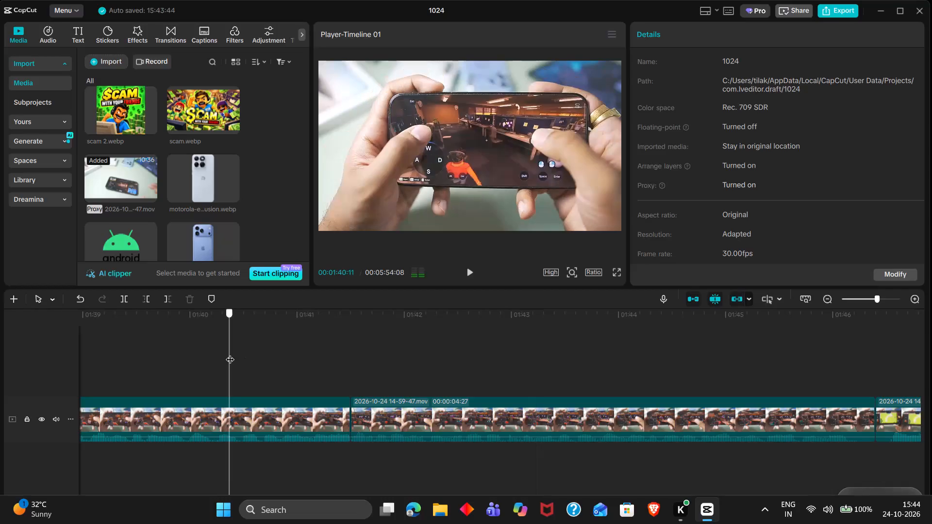
Play the 4:27 piece, trim its end to 00:01:46:04, and trim the first 5 frames off the 6:28 piece after it.
key(space)
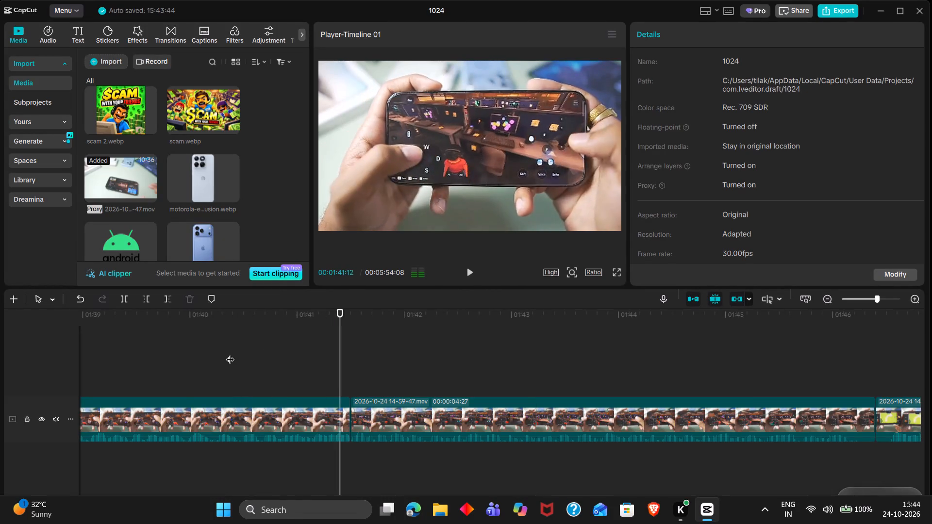
scroll(230, 353, left, 1)
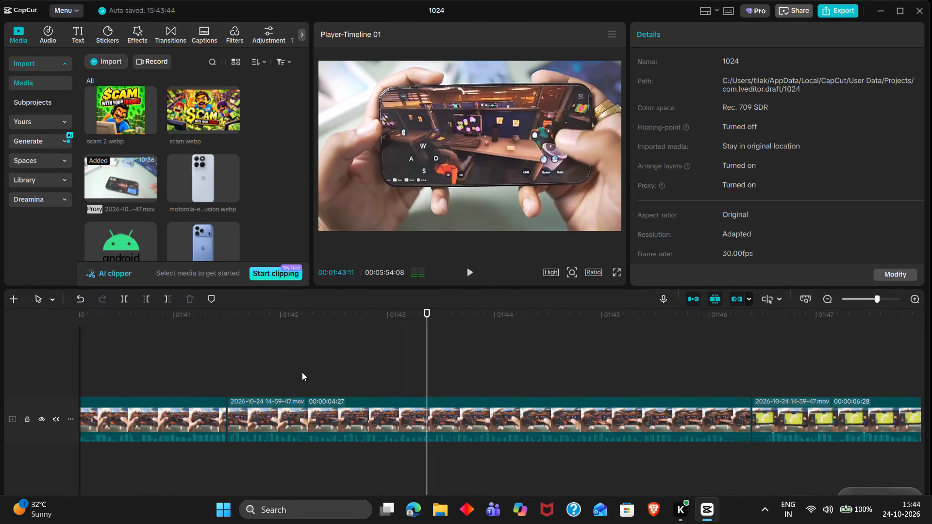
scroll(302, 372, left, 1)
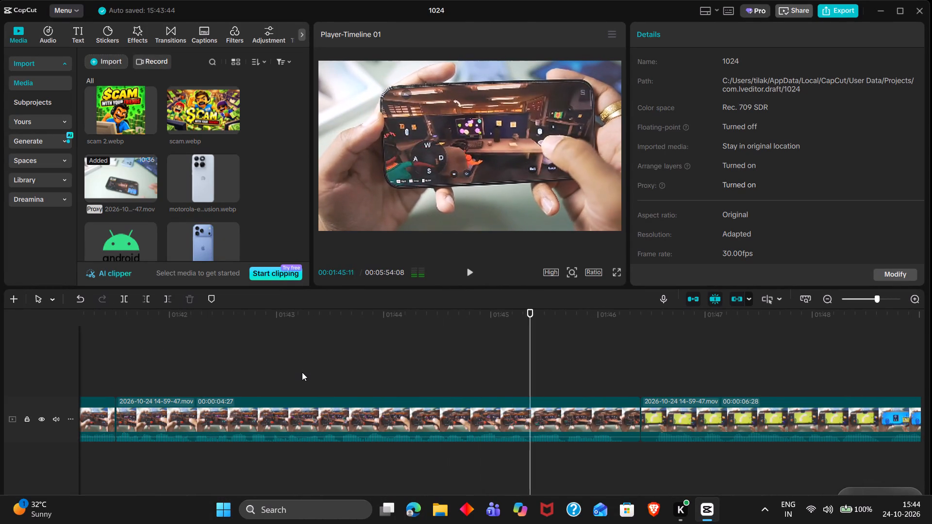
key(space)
text(w q)
Play into the 6:23 piece, split it at 00:01:48:04 and trim the first 6 frames off the part after the split.
key(space)
scroll(302, 372, left, 2)
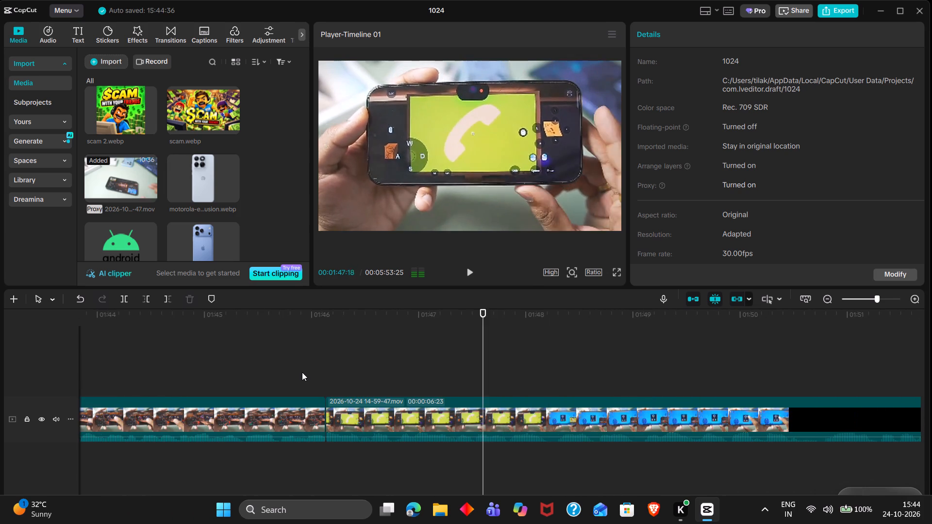
click(548, 386)
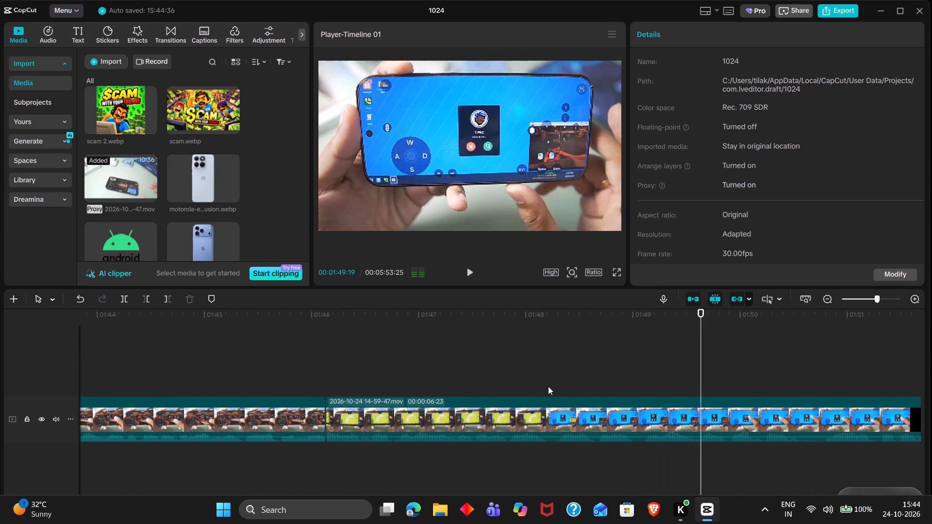
drag(548, 386, 542, 388)
key(ctrl+b)
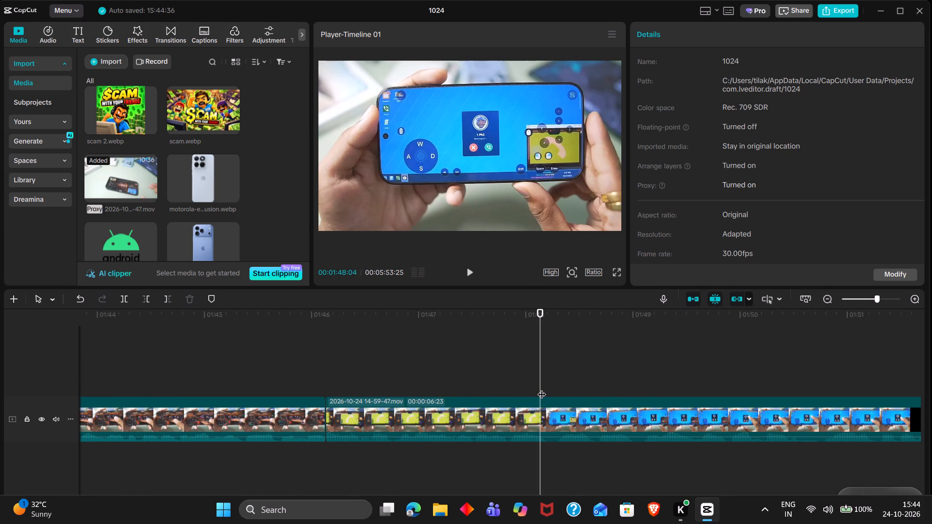
key(space)
key(space)
key(q)
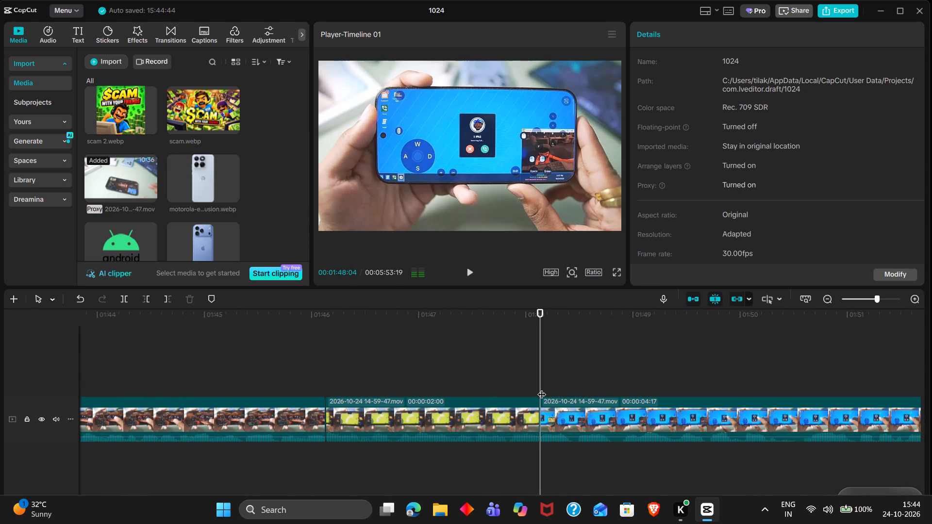
Replay across the 00:01:48:04 cut, split the 4:17 piece at 00:01:48:23 and trim the first 5 frames off the part after it.
double_click(443, 362)
key(space)
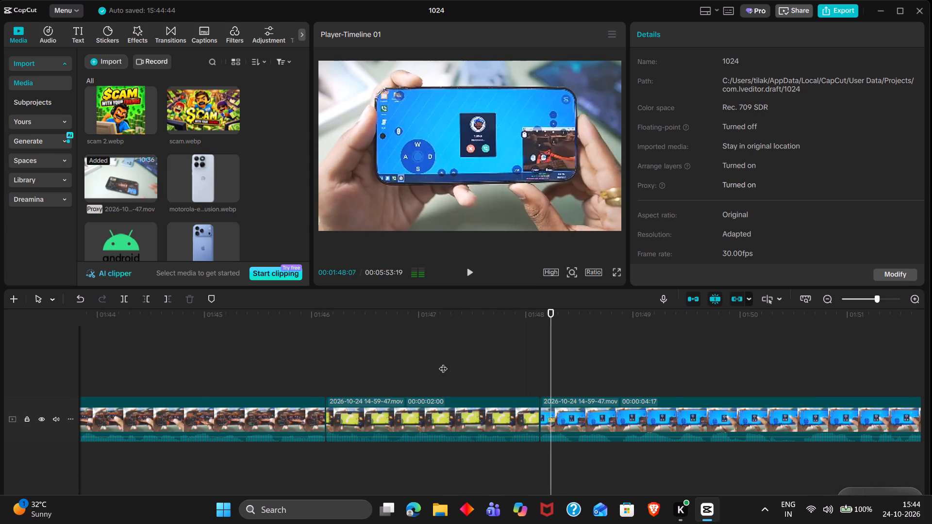
scroll(443, 362, left, 1)
click(336, 356)
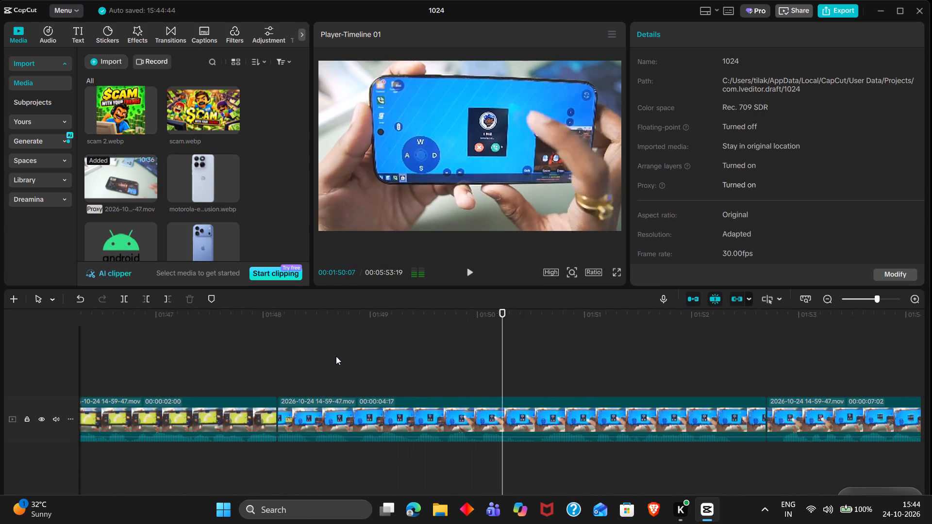
drag(336, 356, 346, 363)
key(ctrl+b)
key(space)
key(space)
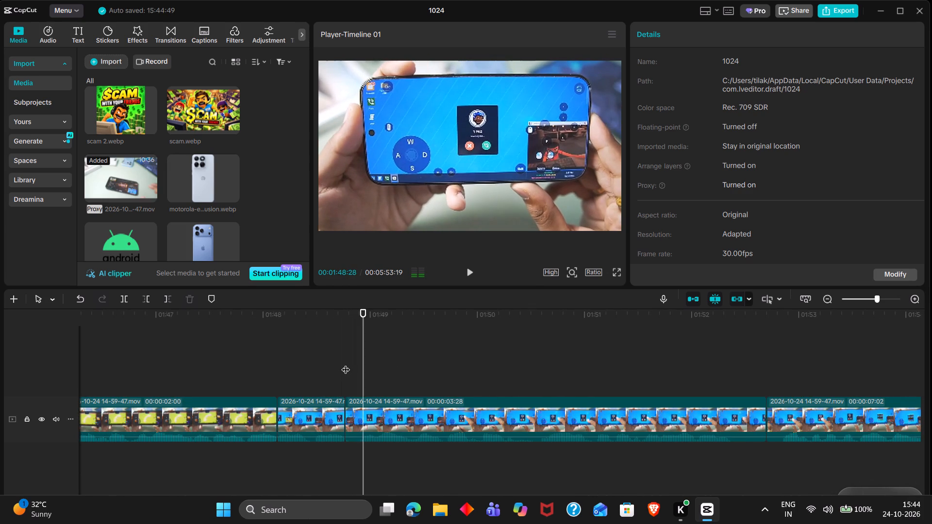
text(q)
Replay from 00:01:48:12, split the 3:23 piece at 00:01:50:05 and trim the first 8 frames off the part after it.
key(space)
double_click(307, 355)
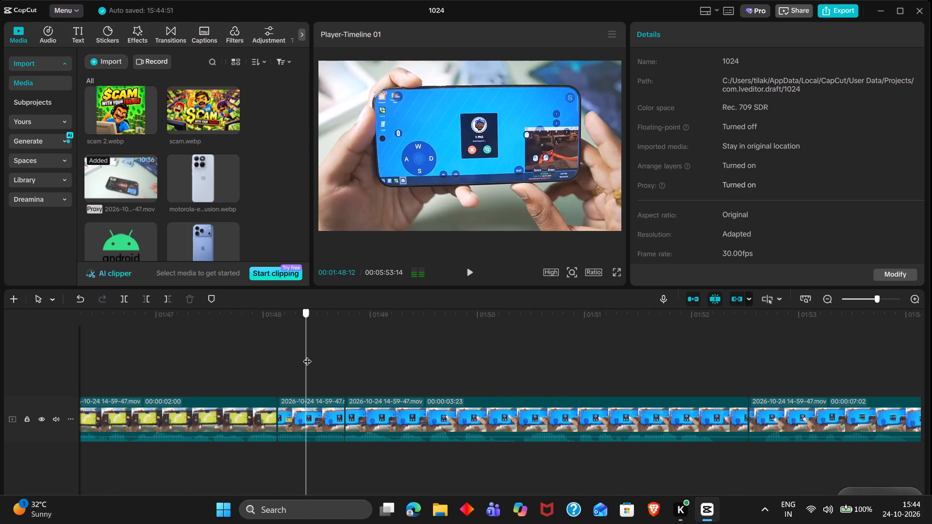
key(space)
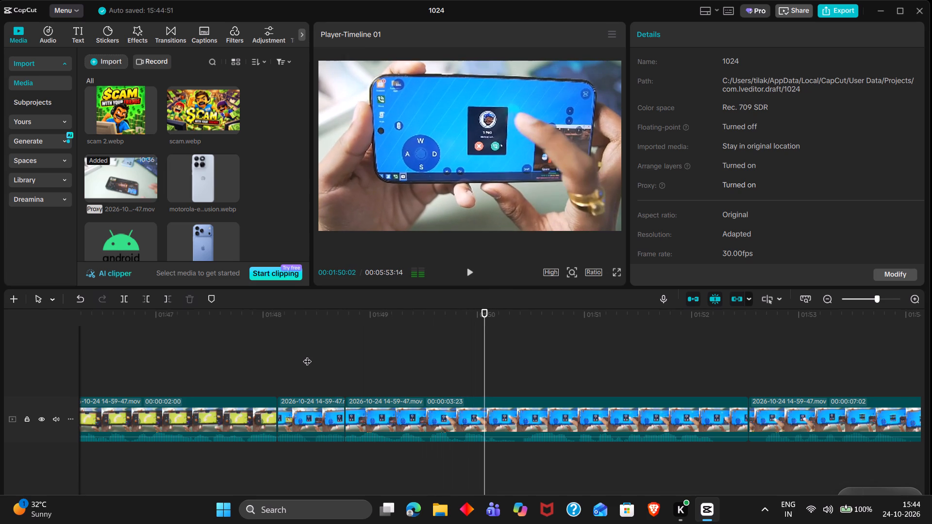
key(space)
key(space)
key(space)
key(Left)
key(ctrl+b)
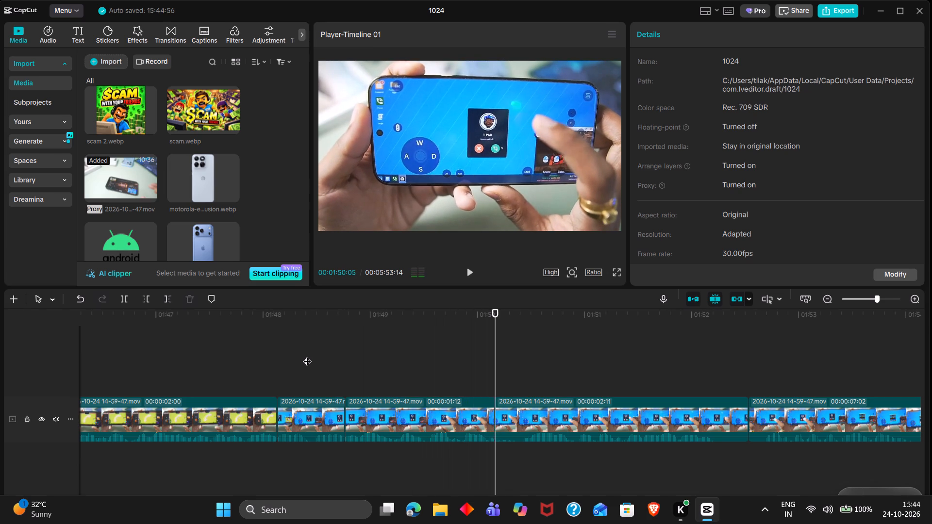
key(space)
key(space)
key(Right)
text(q)
Play the 2:03 piece, trim its end to 00:01:51:28, and trim the first 5 frames off the 7:02 piece after it.
key(space)
key(space)
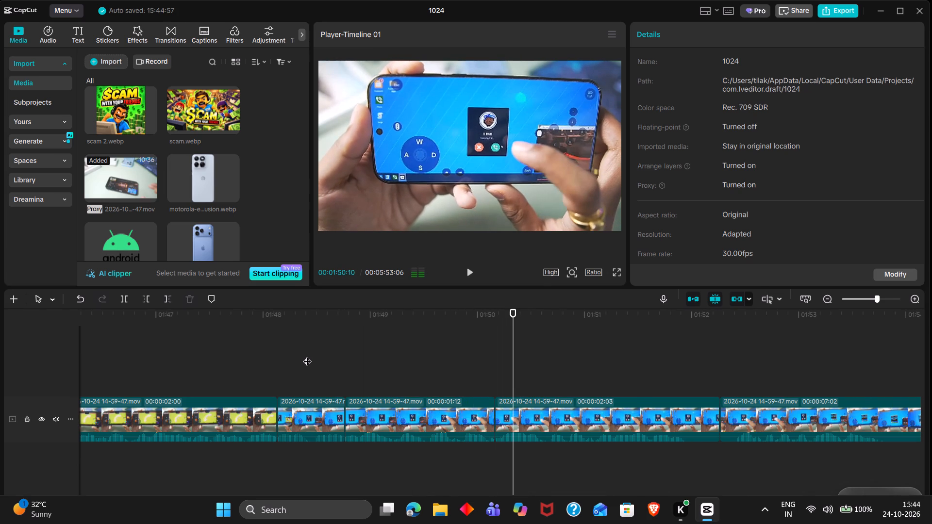
key(space)
key(space)
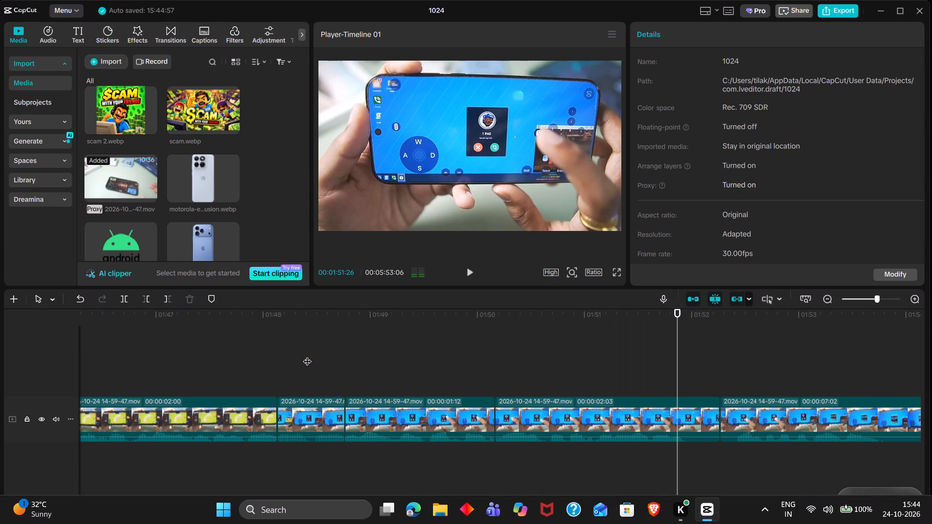
key(Right)
key(Right)
key(w)
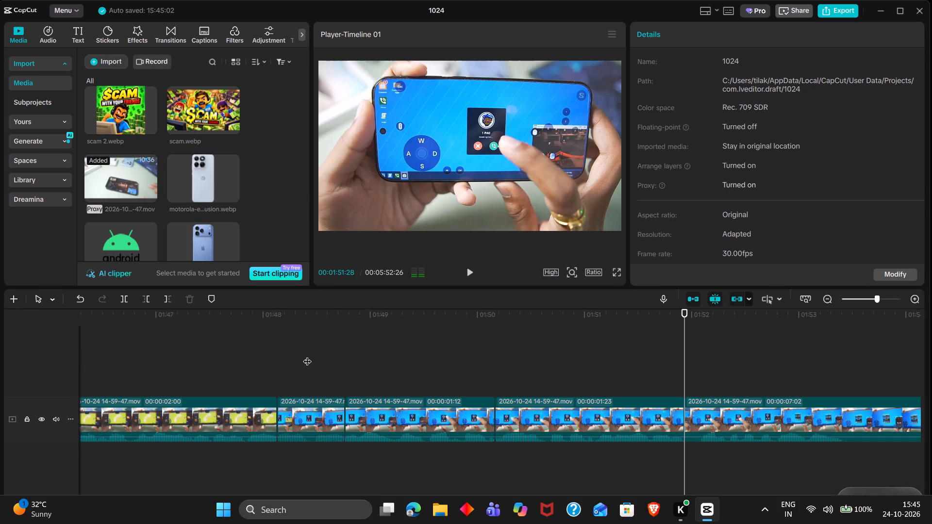
key(space)
key(space)
key(Right)
text(q)
Play the 6:27 piece, split it at 00:01:53:06 and trim the first 28 frames off the part after the split.
key(space)
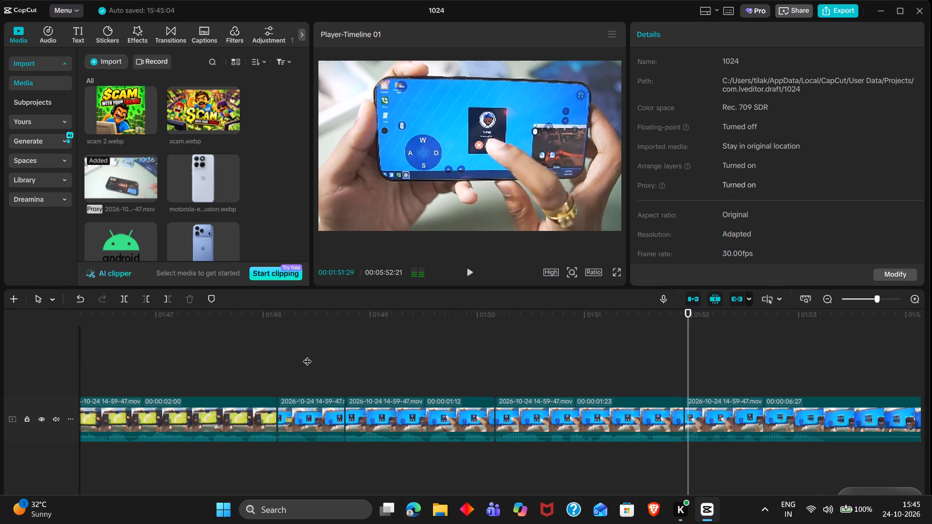
scroll(307, 355, left, 1)
key(space)
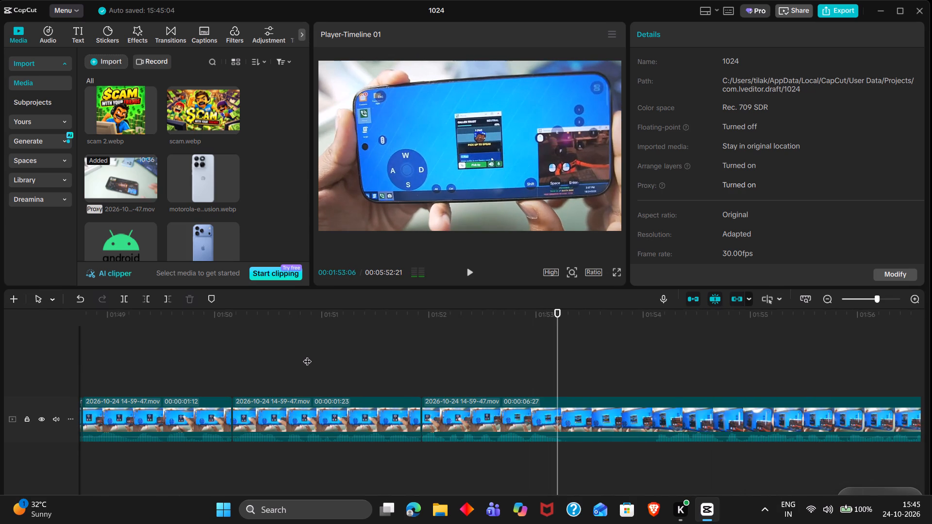
key(ctrl+b)
key(space)
key(space)
key(Left)
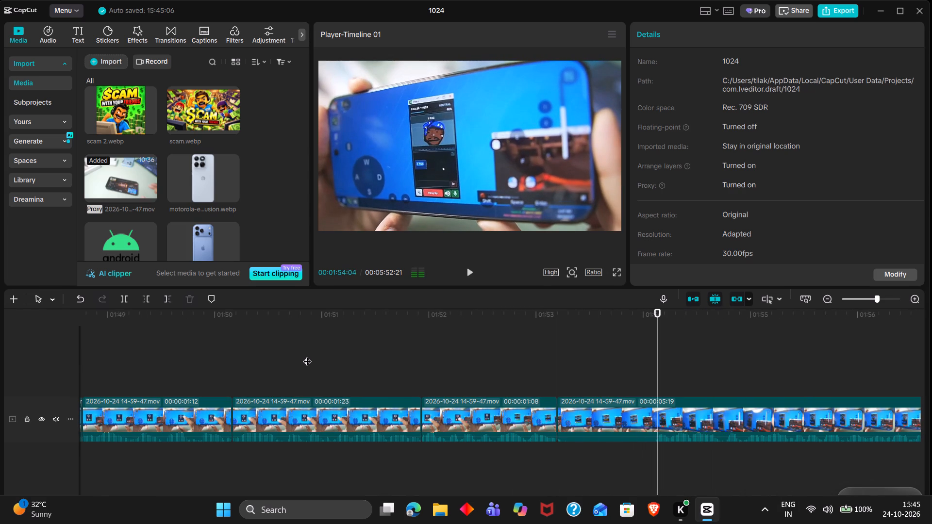
key(Left)
key(Right)
text(q)
Play the 4:21 piece, split it at 00:01:56:07 and trim the first 10 frames off the part after the split.
key(space)
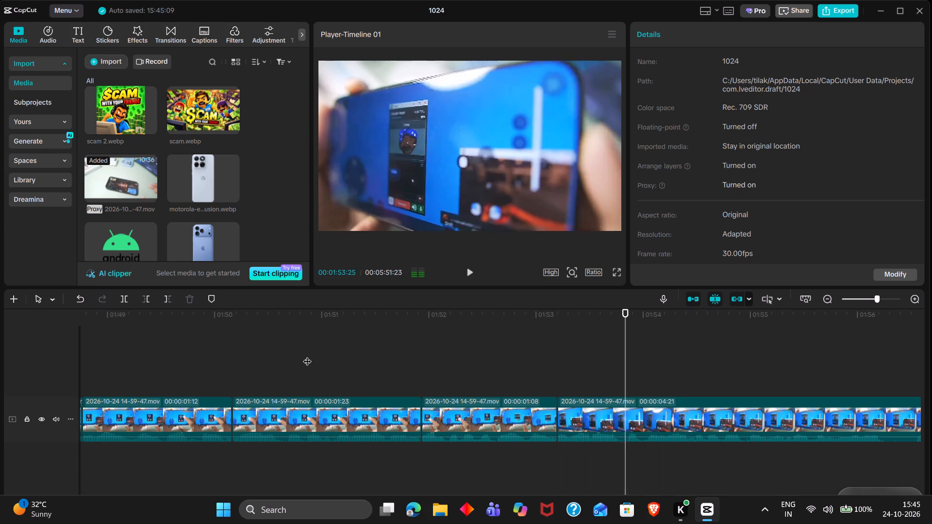
scroll(307, 355, left, 2)
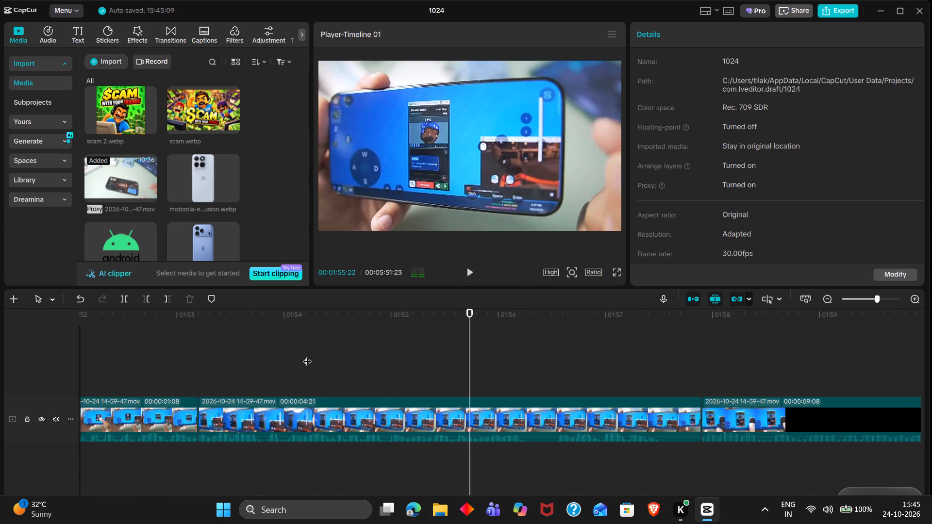
key(space)
key(Left)
key(Left)
key(ctrl+b)
key(space)
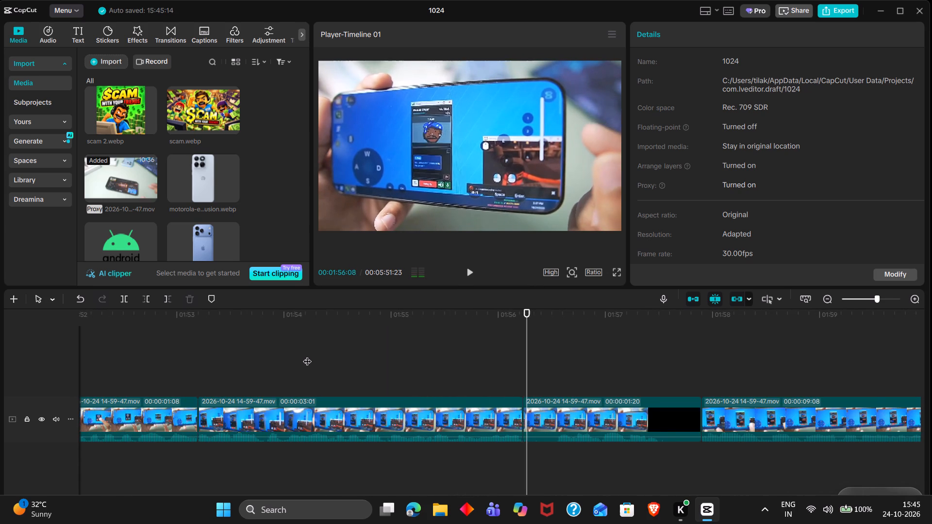
key(space)
key(Right)
key(Right)
text(q)
Replay the 3:01 piece, split it at 00:01:55:05 and delete the short part between that split and the 00:01:56:07 cut.
key(space)
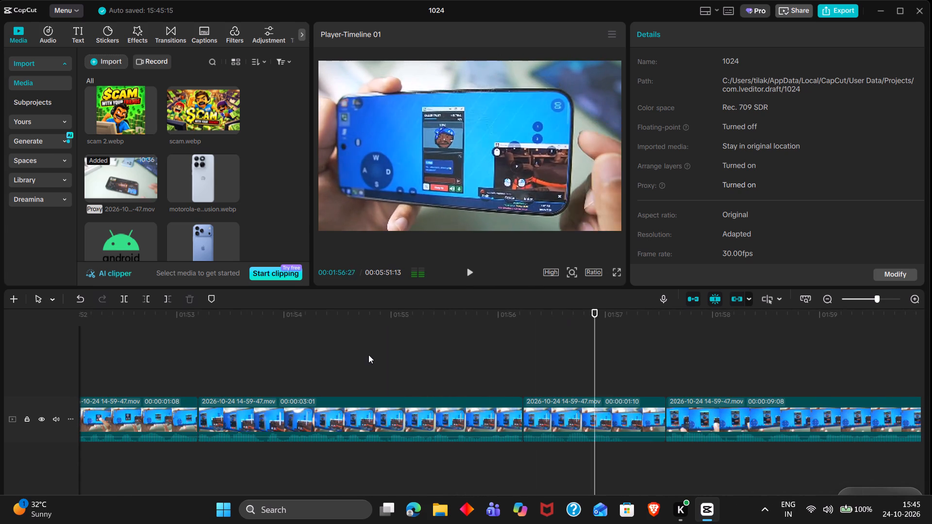
click(373, 354)
drag(373, 354, 339, 349)
key(space)
key(space)
key(space)
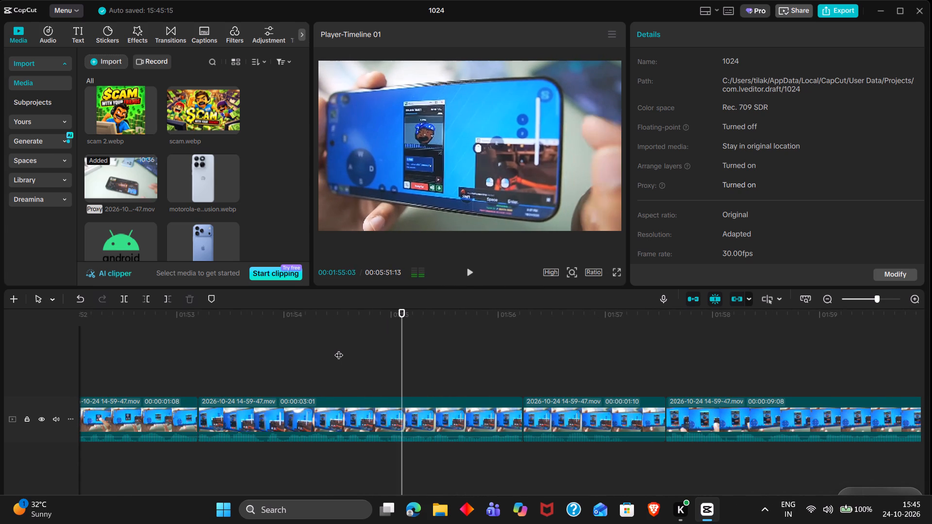
key(space)
key(Left)
key(ctrl+b)
key(space)
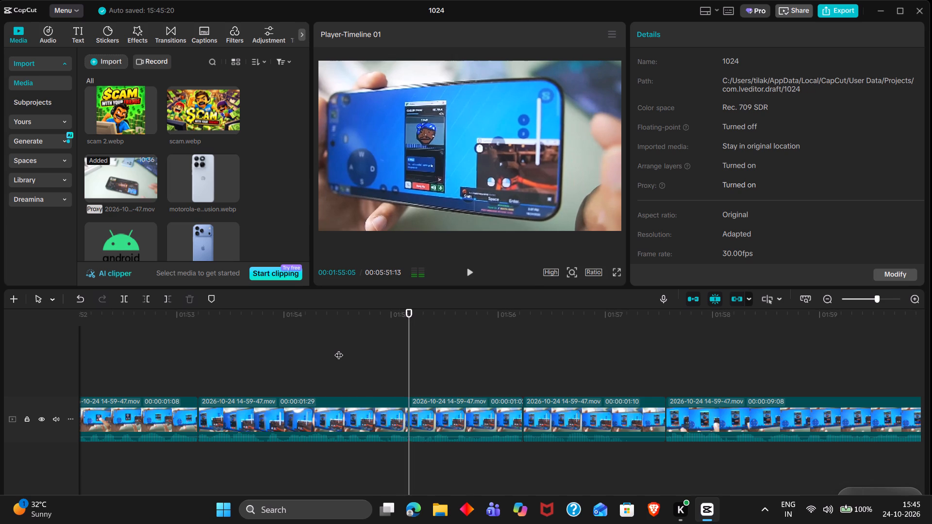
key(space)
click(443, 413)
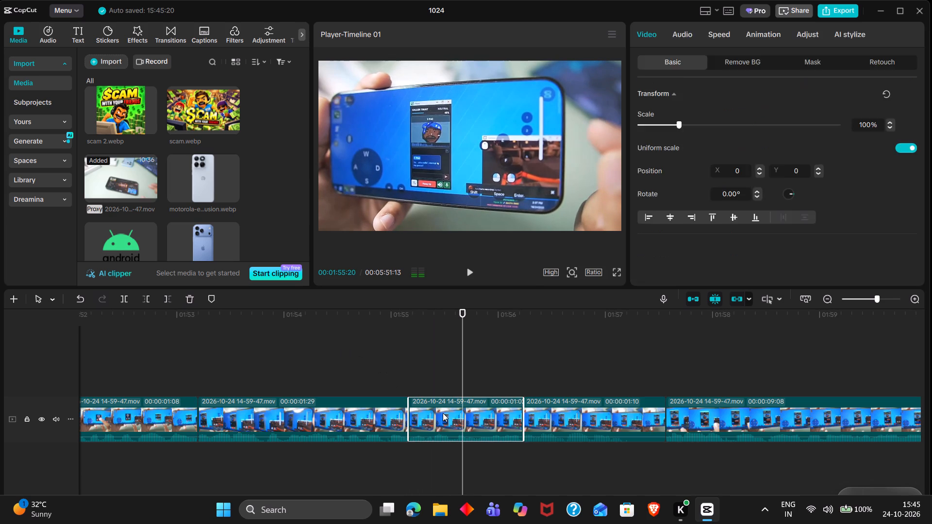
key(BackSpace)
Replay across the 00:01:55:05 cut and trim the end of the 1:10 piece after it to 00:01:56:02.
double_click(342, 365)
key(space)
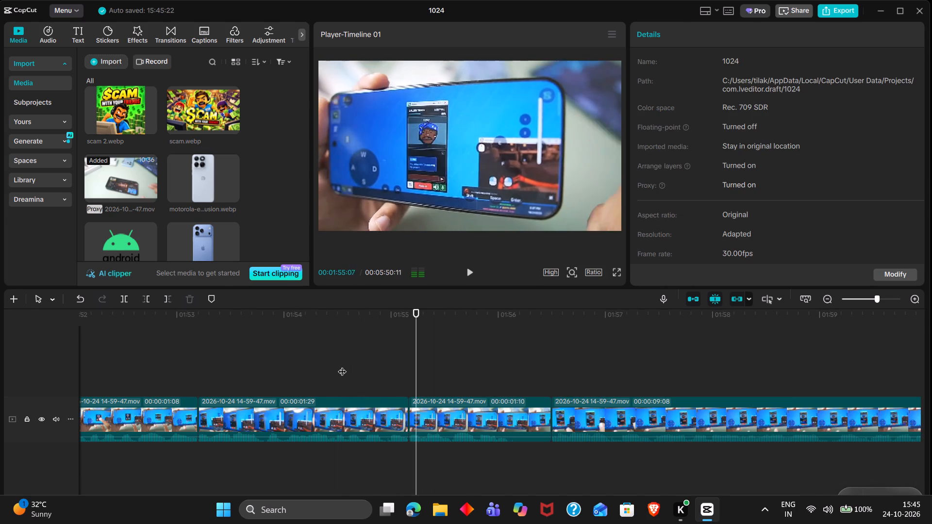
key(space)
key(Left)
key(Left)
key(Left)
key(Left)
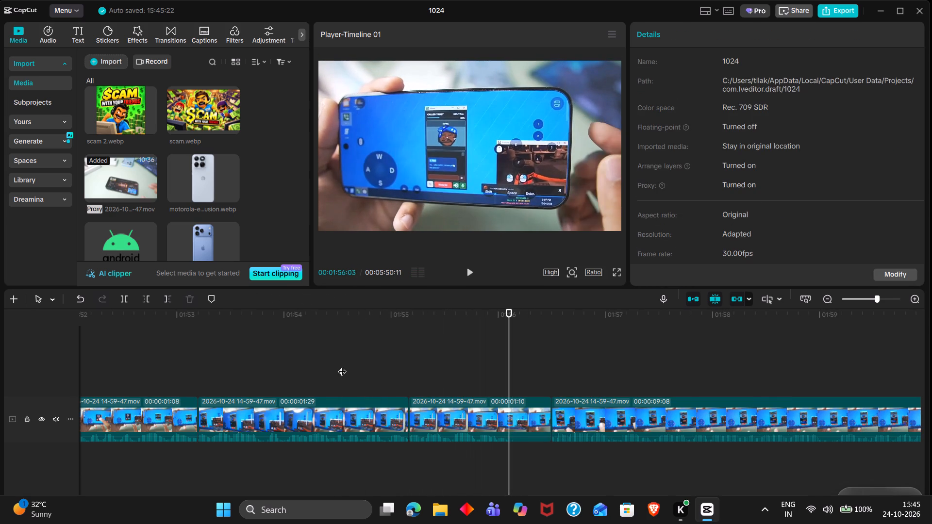
text(w)
Play into the 9:08 piece after the 00:01:56:02 cut and split it at 00:01:58:17.
key(space)
key(space)
key(space)
scroll(342, 365, left, 1)
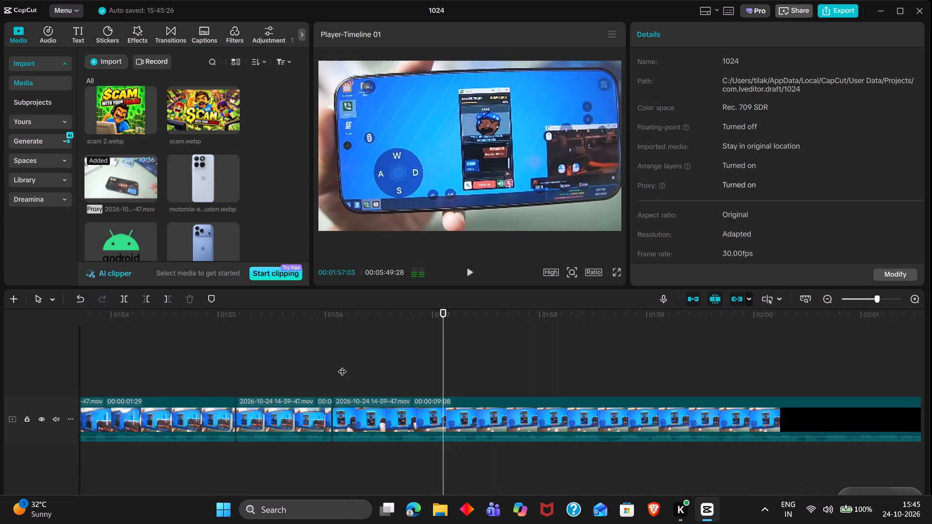
scroll(342, 365, left, 1)
key(space)
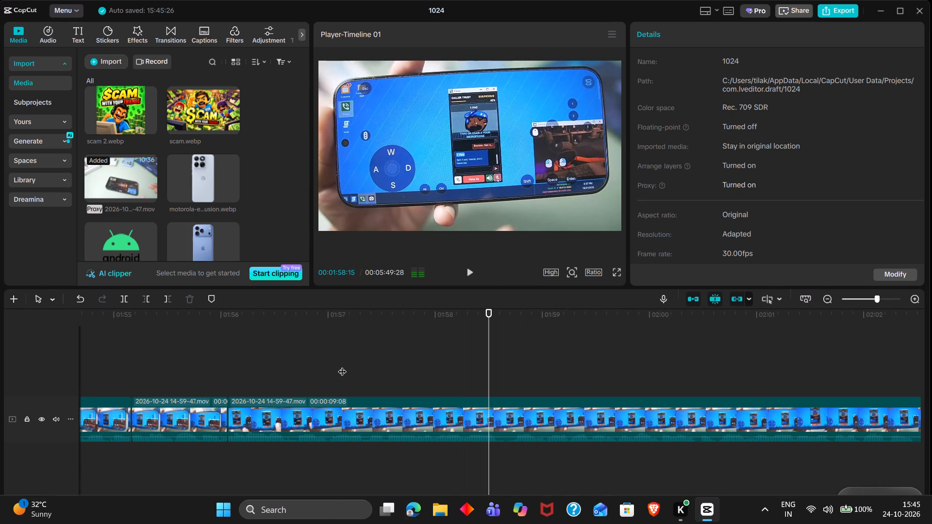
key(Right)
key(Right)
key(ctrl+b)
Replay the start of the 2:15 piece after the 00:01:56:02 cut and split it at 00:01:57:00.
double_click(249, 346)
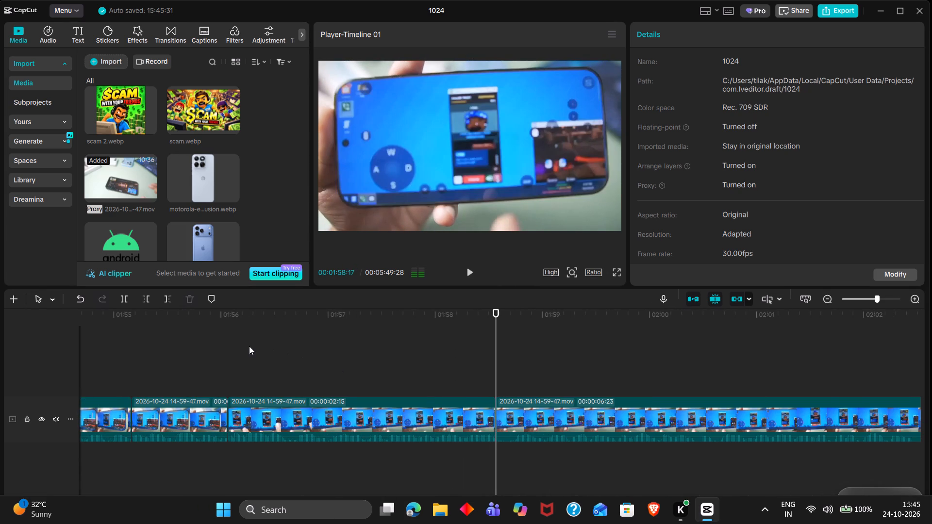
key(space)
key(space)
key(space)
key(space)
key(space)
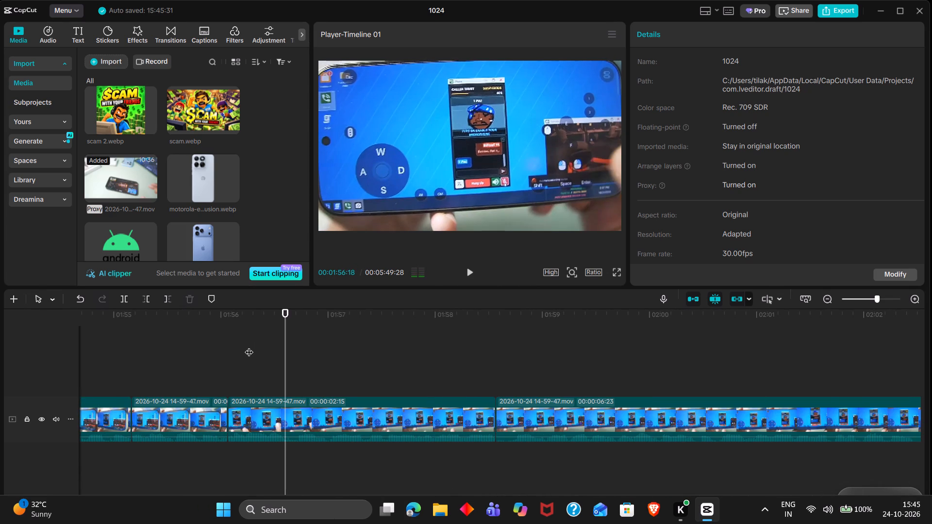
key(space)
key(space)
key(space)
key(ctrl+b)
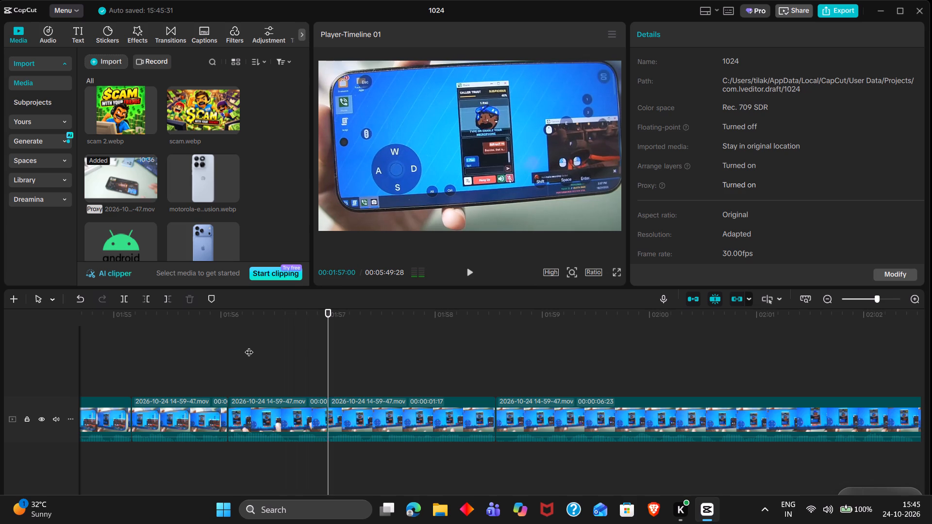
Play into the part after the 00:01:57:00 split and trim its first 6 frames off.
key(space)
key(space)
key(Left)
key(Left)
key(Left)
key(Left)
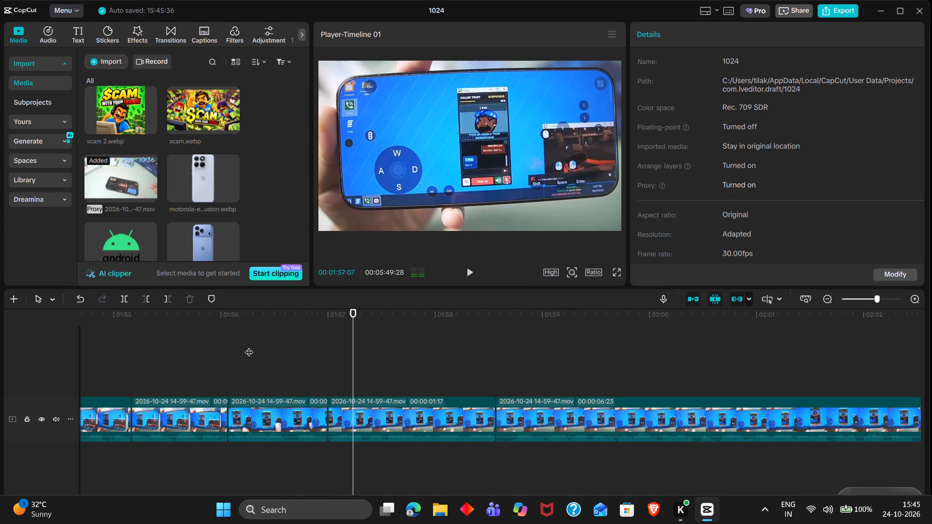
key(Left)
key(q)
Replay across the 00:01:57:00 cut and trim the first frame off the 1:11 piece after it.
double_click(232, 354)
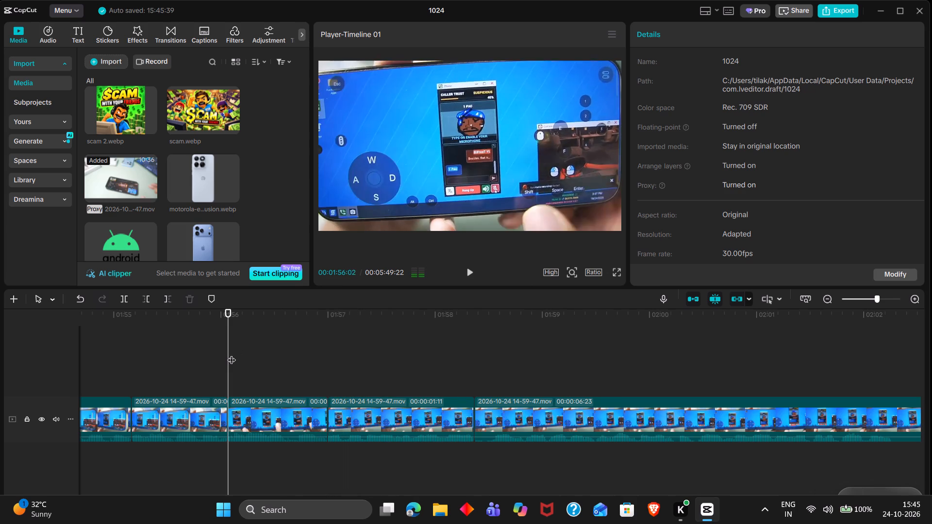
key(space)
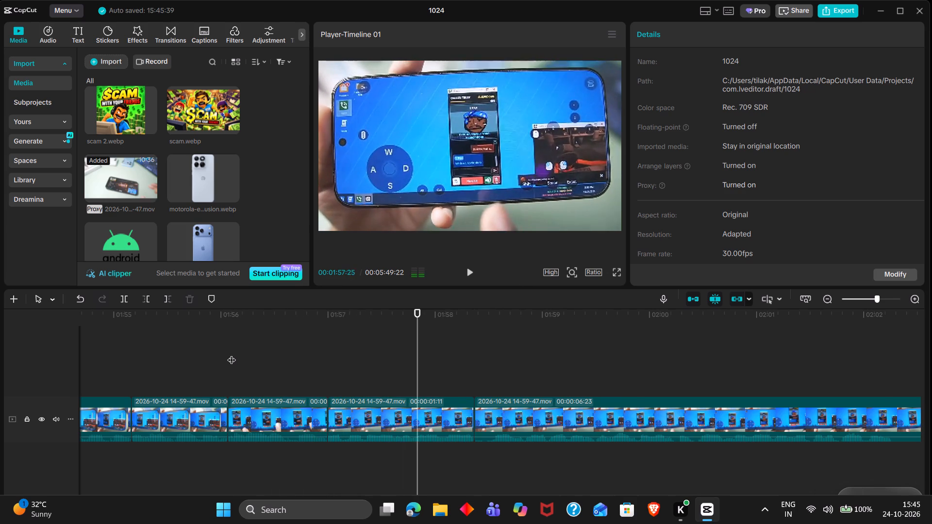
double_click(333, 368)
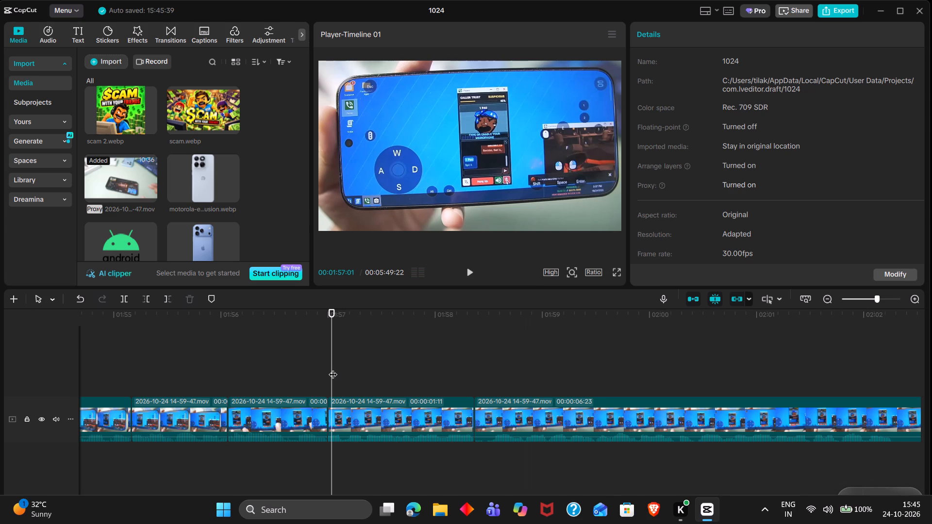
key(q)
Replay through the 1:10 piece and trim the first 6 frames off the 6:23 piece that follows it.
double_click(251, 361)
key(space)
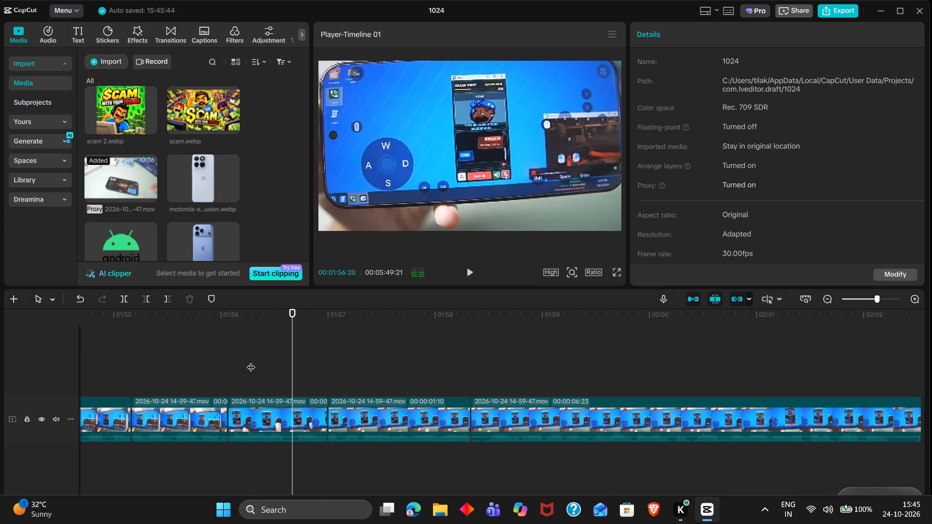
key(space)
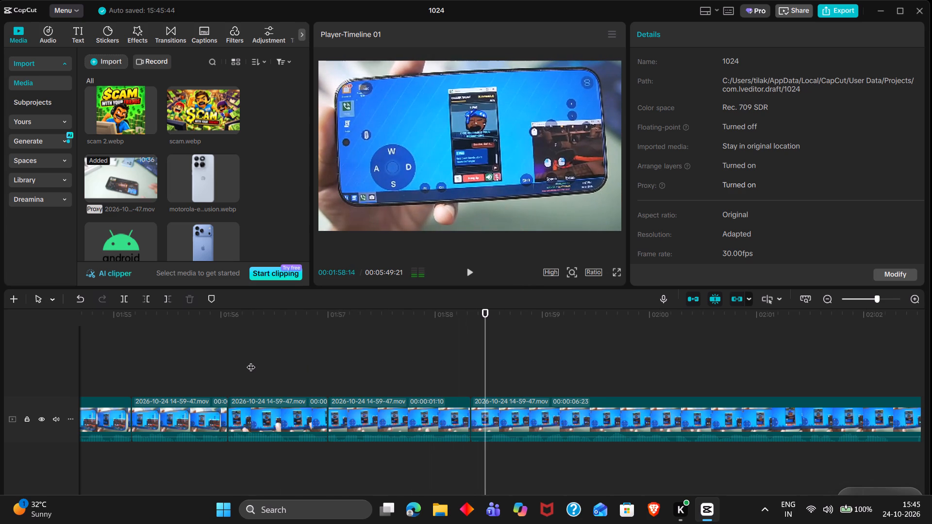
key(Right)
text(q)
Play through the 6:17 piece, split it at 00:02:02:00 and trim the first 9 frames off the part after the split.
key(space)
scroll(251, 361, left, 2)
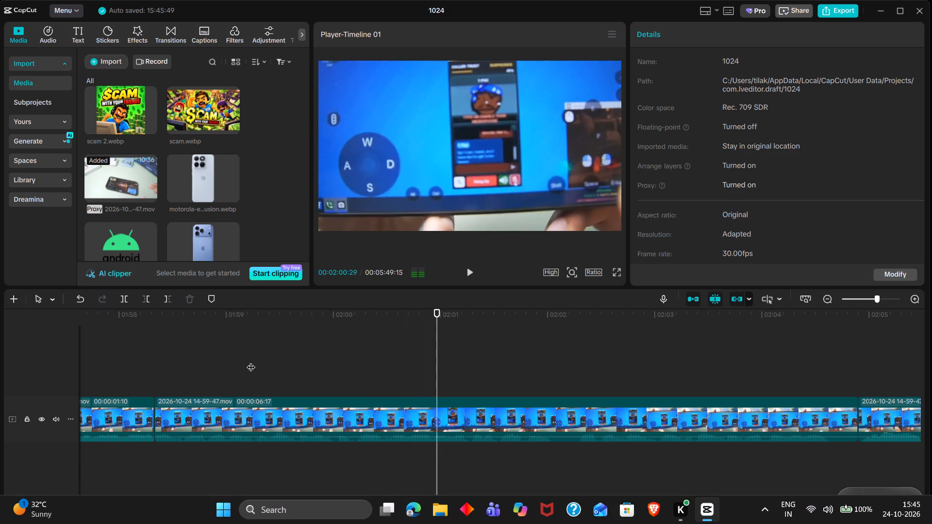
key(space)
key(ctrl+b)
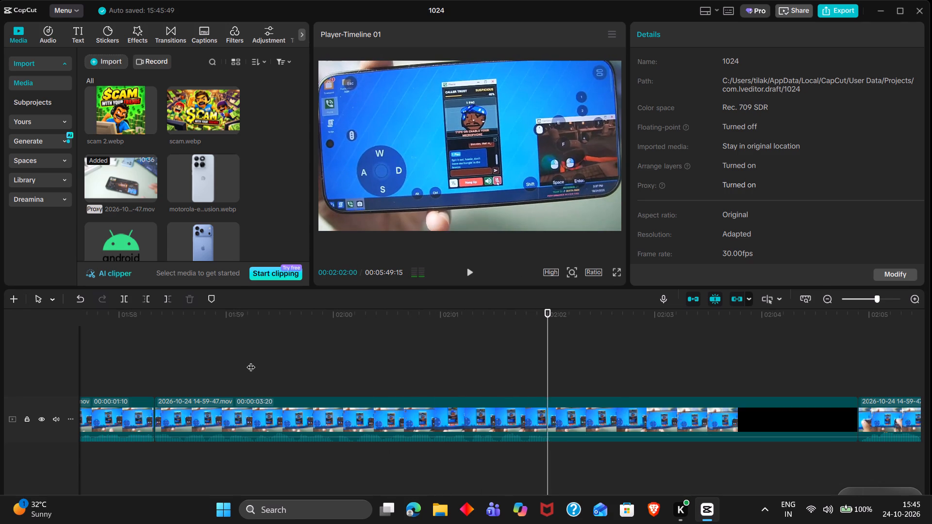
key(space)
key(space)
key(Right)
text(q)
Play through the 2:18 piece after the 00:02:02:00 cut and trim its end to 00:02:04:09.
key(space)
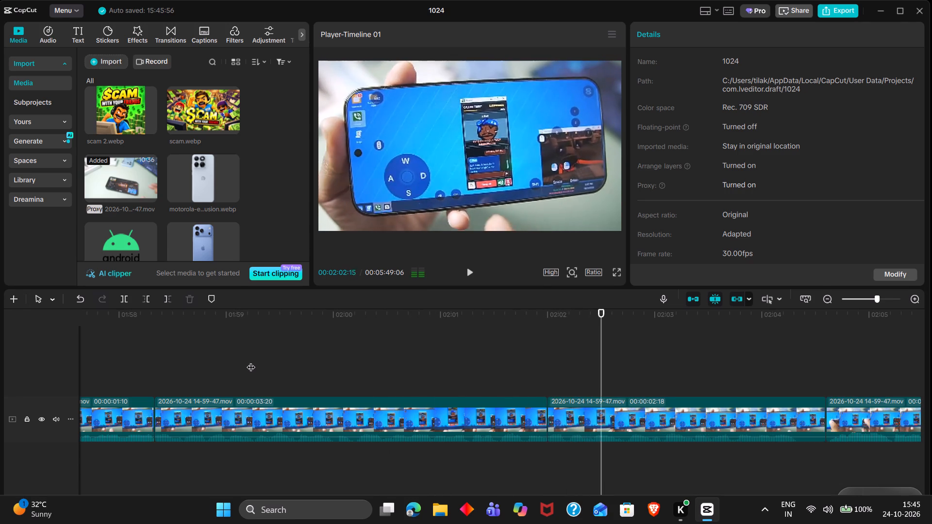
scroll(251, 361, left, 2)
key(space)
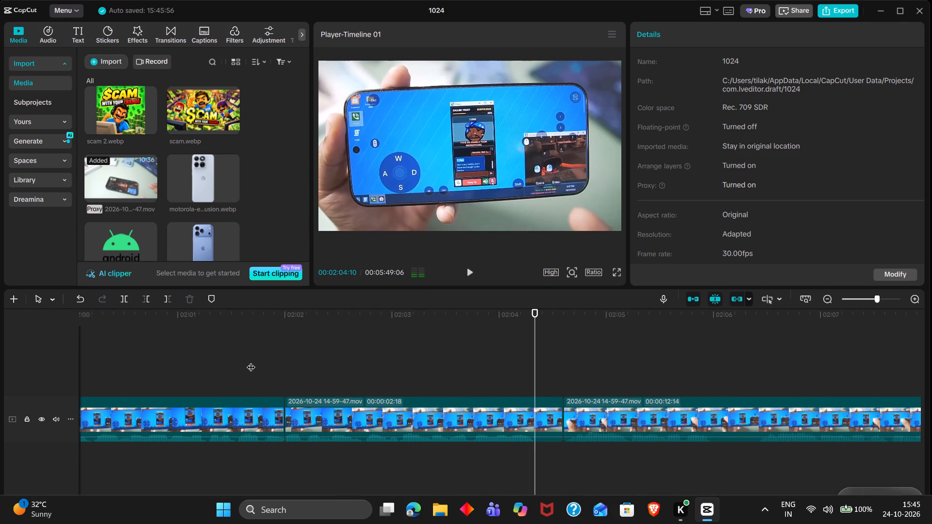
key(Left)
text(w)
Play into the 12:14 piece after the 00:02:04:09 cut and trim its first 2 frames off.
key(space)
key(space)
key(Left)
key(Left)
text(q)
Play on in the 12:12 piece after the 00:02:04:09 cut and trim its start up to 00:02:06:02.
key(space)
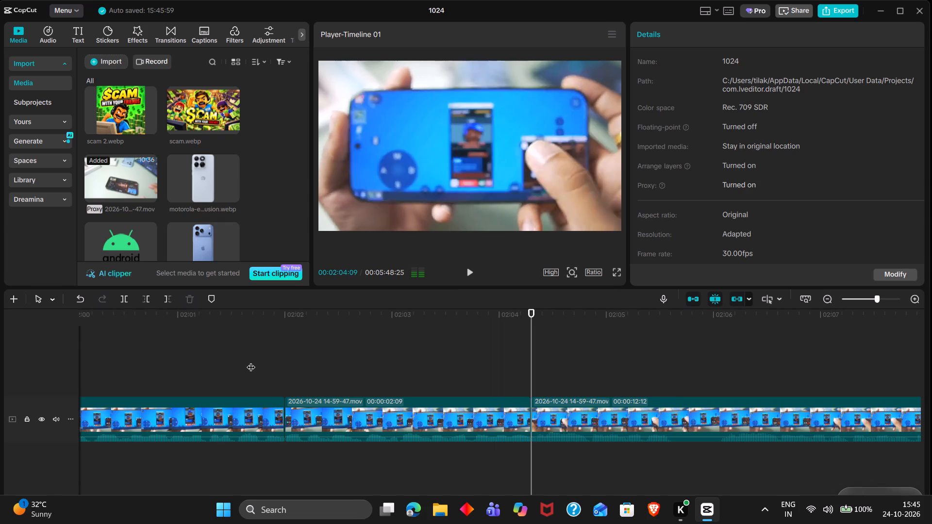
key(space)
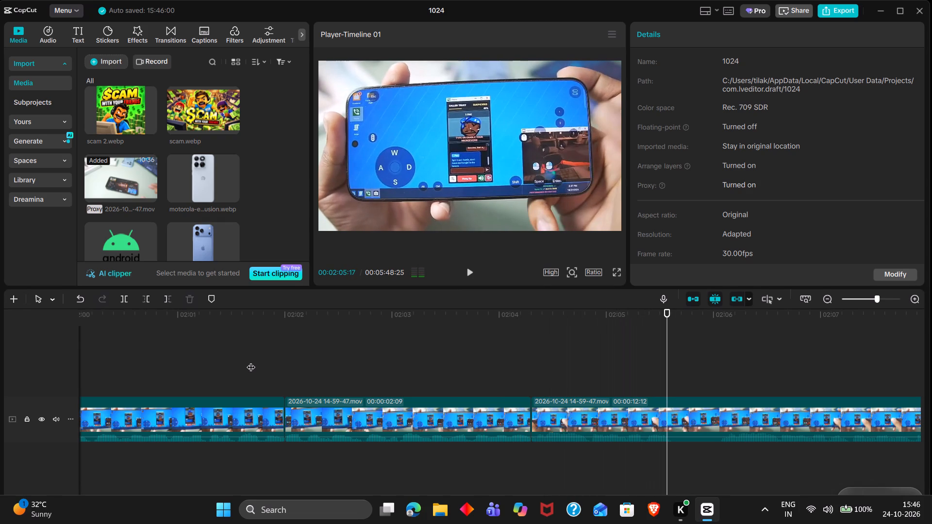
key(space)
click(463, 356)
drag(463, 356, 694, 375)
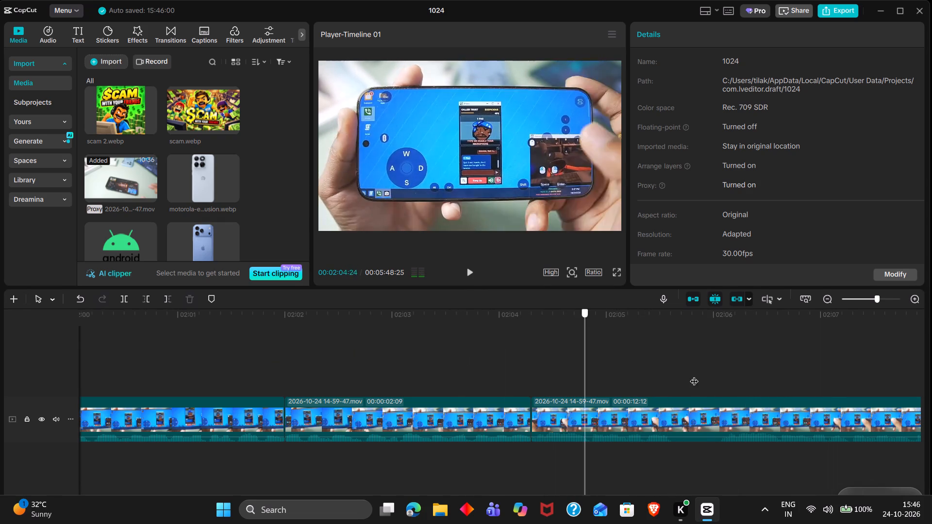
drag(694, 375, 721, 378)
text(q)
Play through the 10:19 piece, split it at 00:02:07:03 and trim the first 19 frames off the part after the split.
key(space)
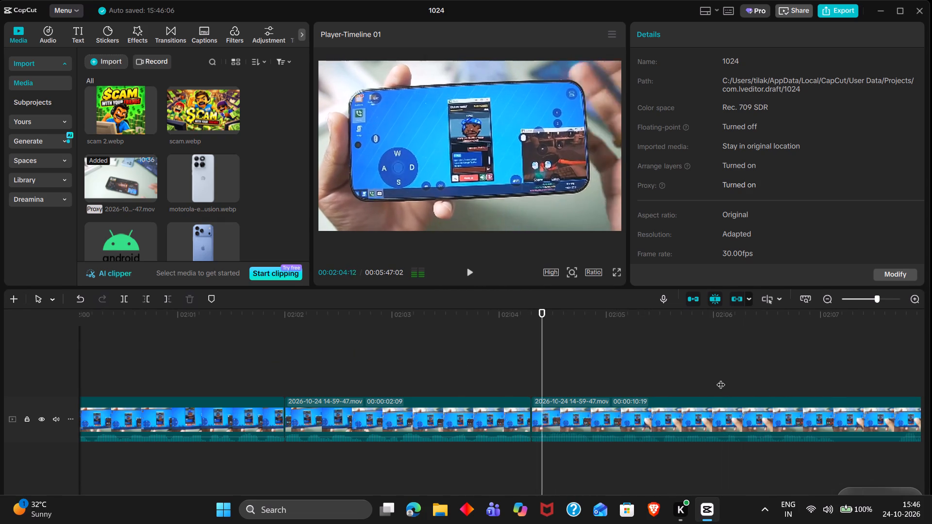
scroll(721, 378, left, 2)
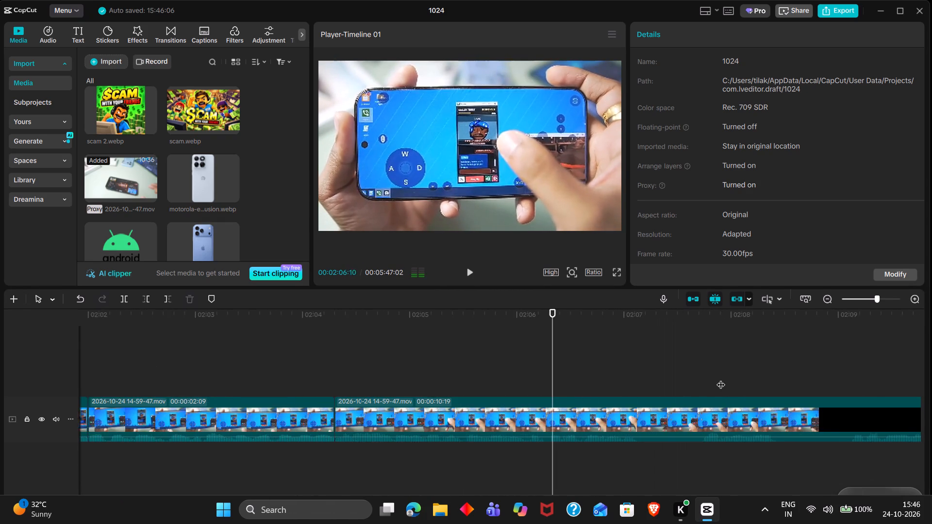
scroll(721, 378, left, 1)
key(space)
key(Left)
key(Left)
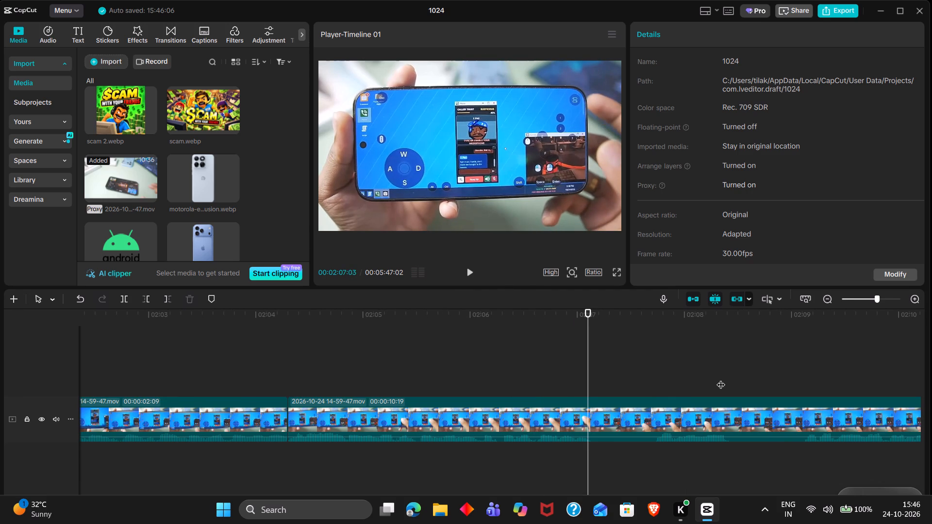
key(ctrl+b)
key(space)
key(space)
key(Right)
text(q)
Review the 7:06 piece, split it at 00:02:07:22 and trim the first 23 frames off the part after the split.
key(space)
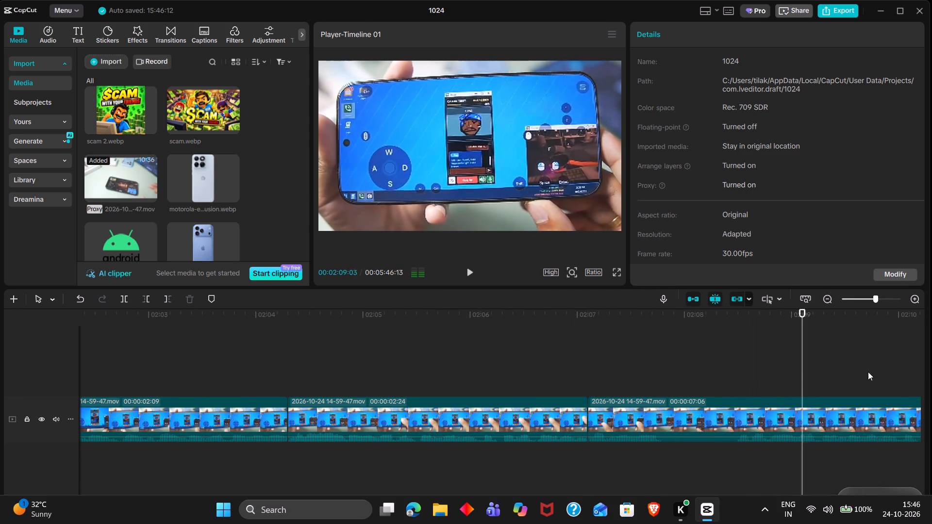
click(677, 373)
drag(677, 373, 656, 361)
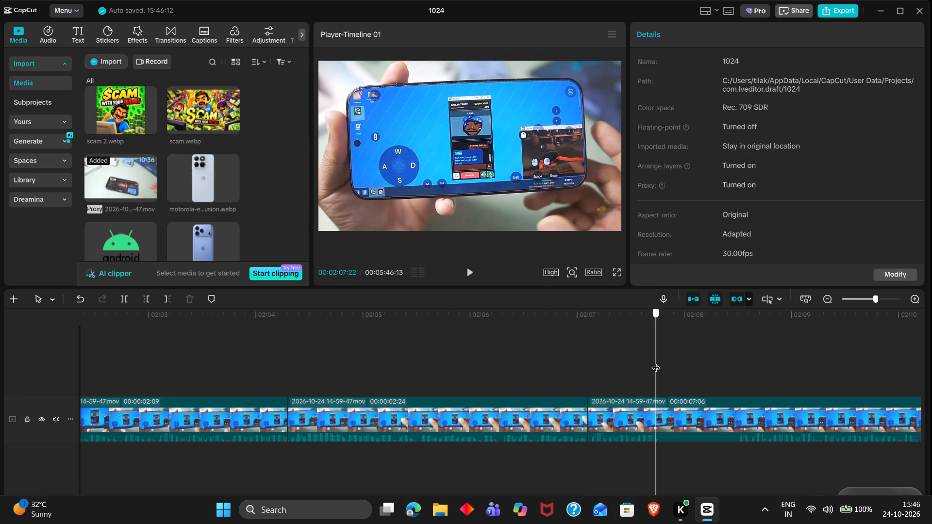
drag(656, 361, 656, 362)
key(shift+b)
key(ctrl+b)
key(space)
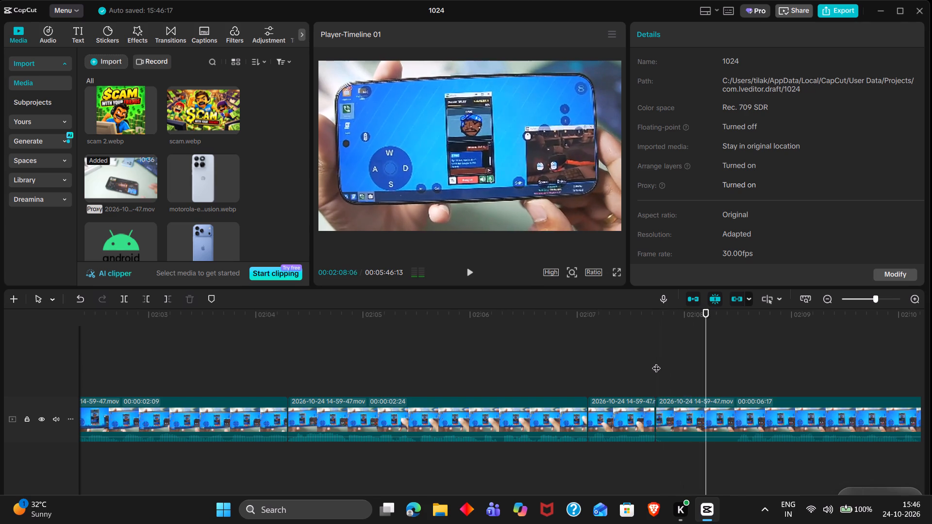
key(space)
key(Right)
key(Right)
key(Left)
text(q)
Play through the 5:24 piece, split it at 00:02:11:13 and trim the first 7 frames off the part after the split.
key(space)
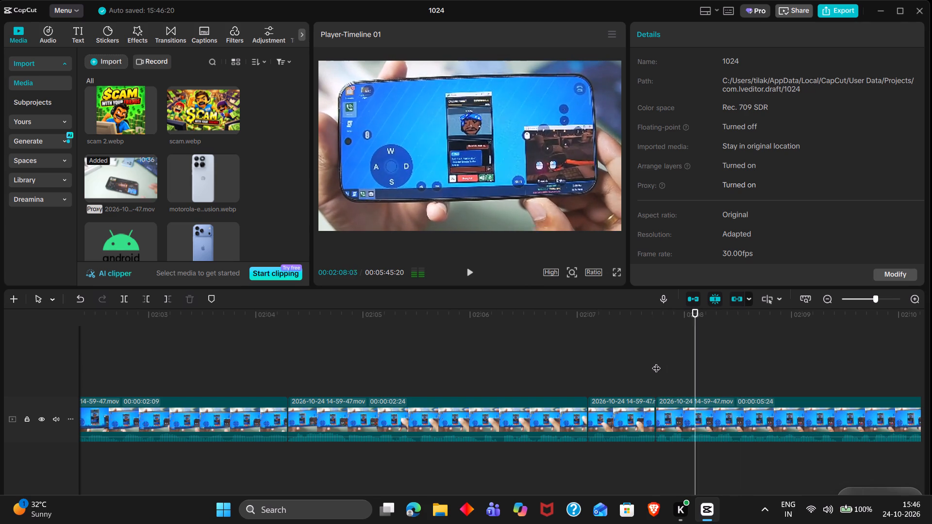
scroll(624, 369, left, 2)
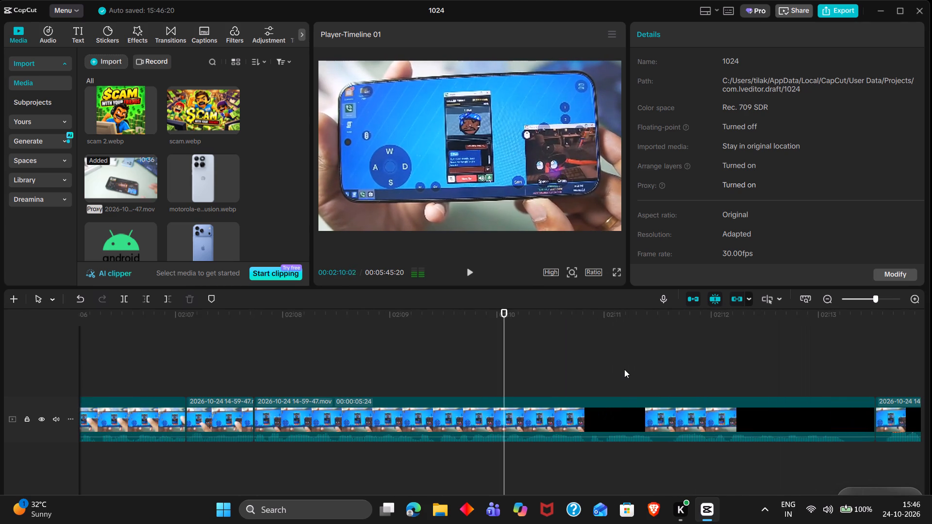
key(space)
key(Right)
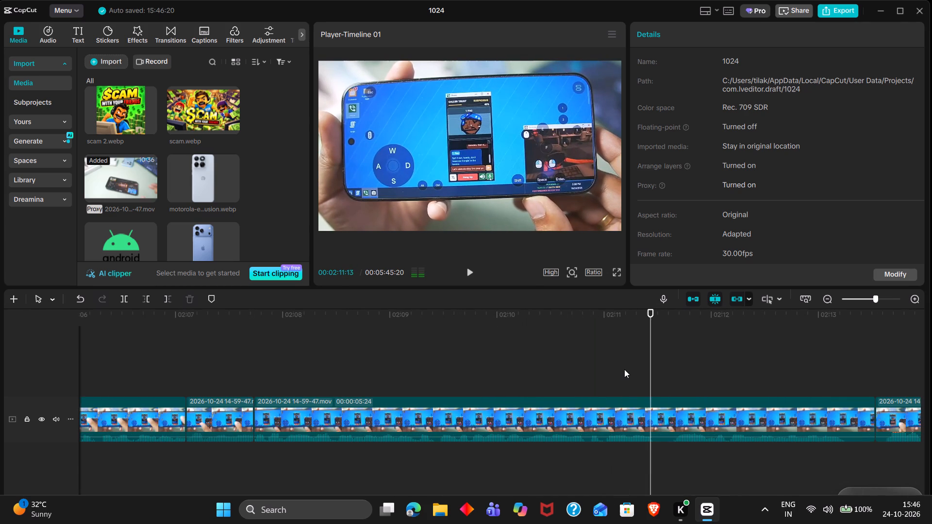
key(ctrl+b)
key(space)
key(space)
key(Left)
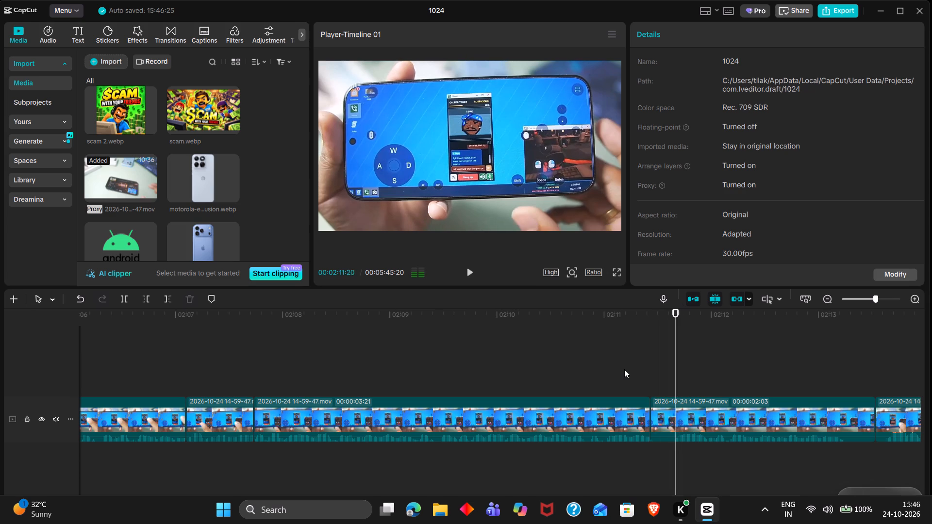
text(q)
Trim the end of the 1:26 piece to 00:02:12:29 and the first 3 frames off the piece following it.
key(space)
key(space)
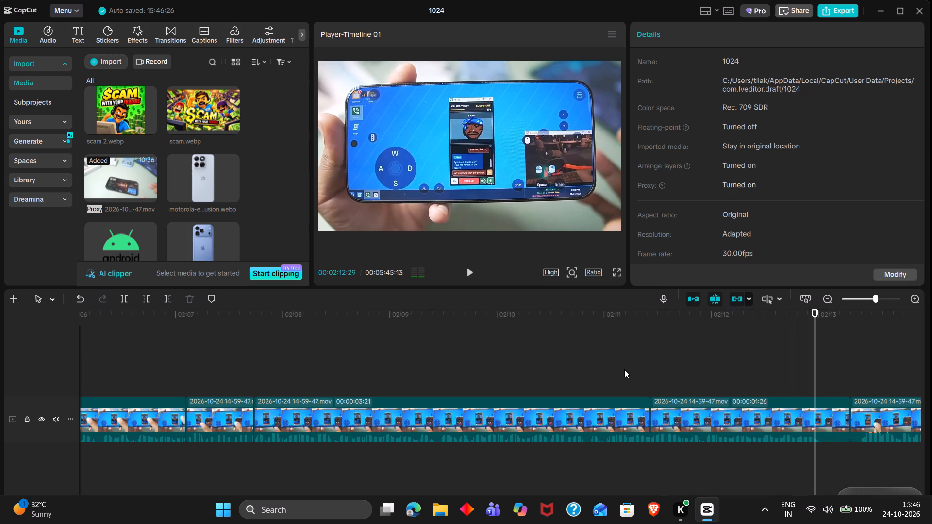
text(w q)
Play through the 2:21 piece after the 00:02:12:29 cut and trim its end to 00:02:15:07.
key(space)
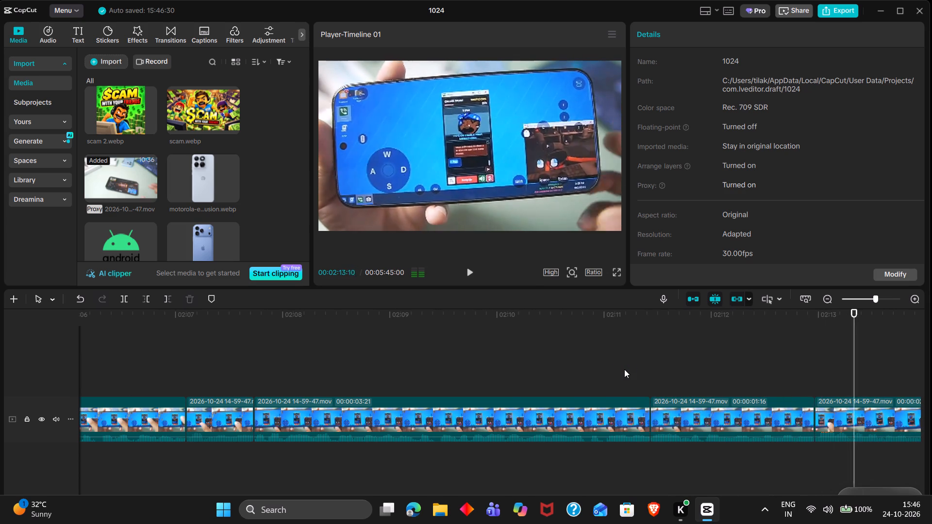
scroll(624, 369, left, 2)
key(space)
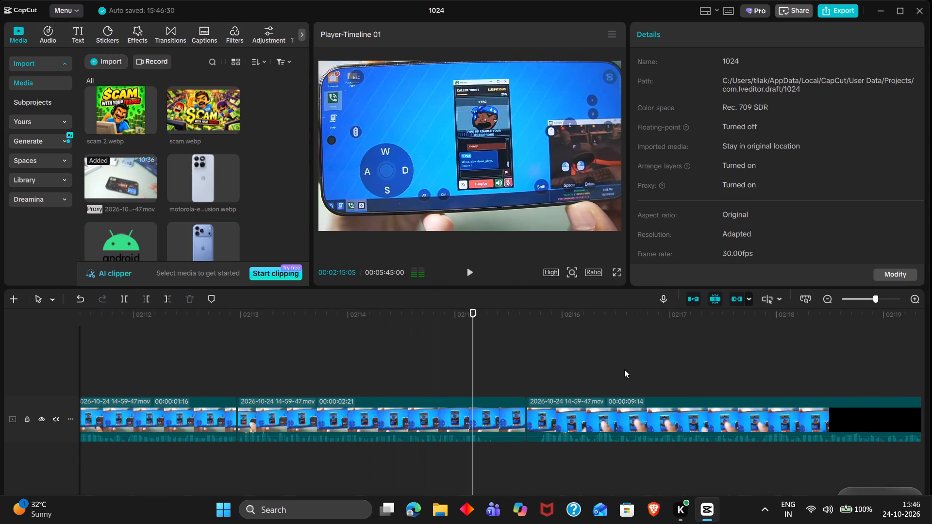
key(space)
key(space)
key(Left)
text(w)
Play into the 9:14 piece after the 00:02:15:07 cut and trim its first 4 frames off.
key(space)
key(space)
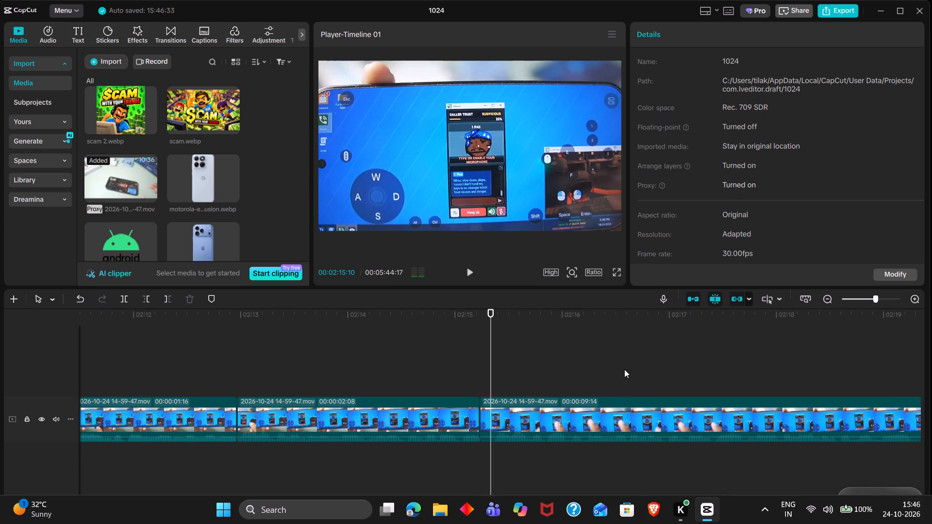
key(Right)
text(q)
Play through the 9:10 piece, split it at 00:02:19:04 and trim the first 9 frames off the part after the split.
key(space)
scroll(624, 369, left, 1)
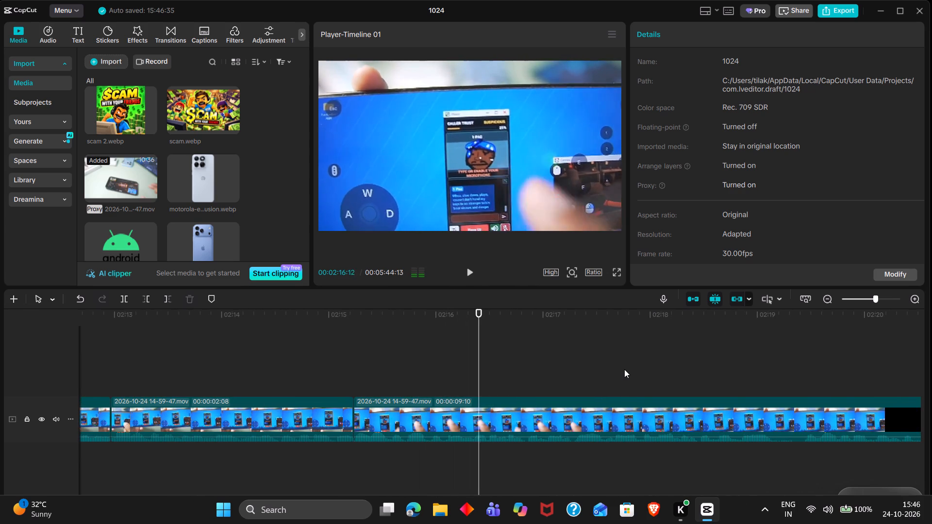
scroll(624, 369, left, 2)
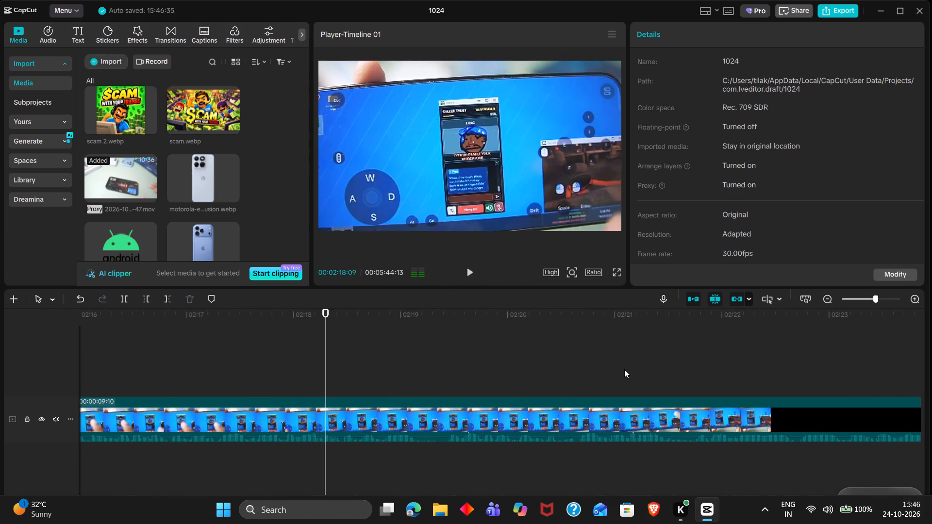
key(space)
key(ctrl+b)
key(space)
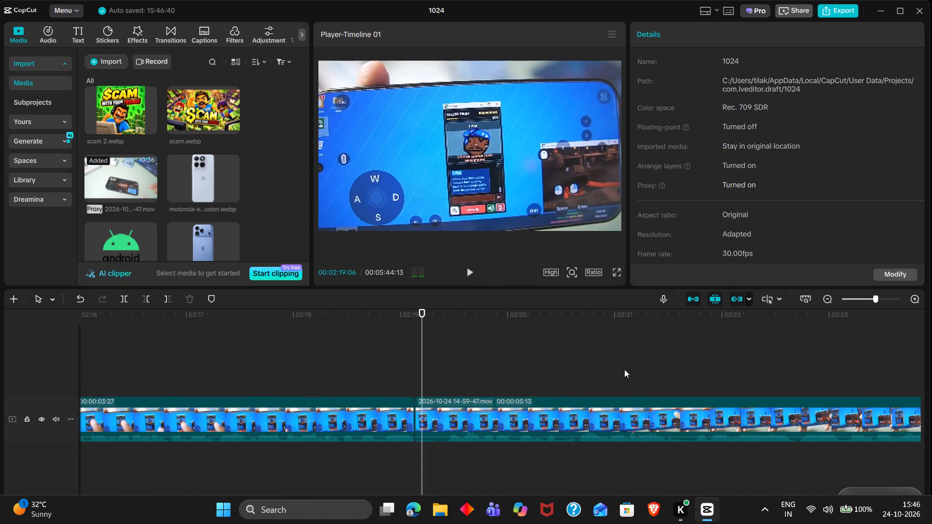
key(space)
text(q)
Play through the 5:04 piece, split it at 00:02:21:08 and trim the first 6 frames off the part after the split.
key(space)
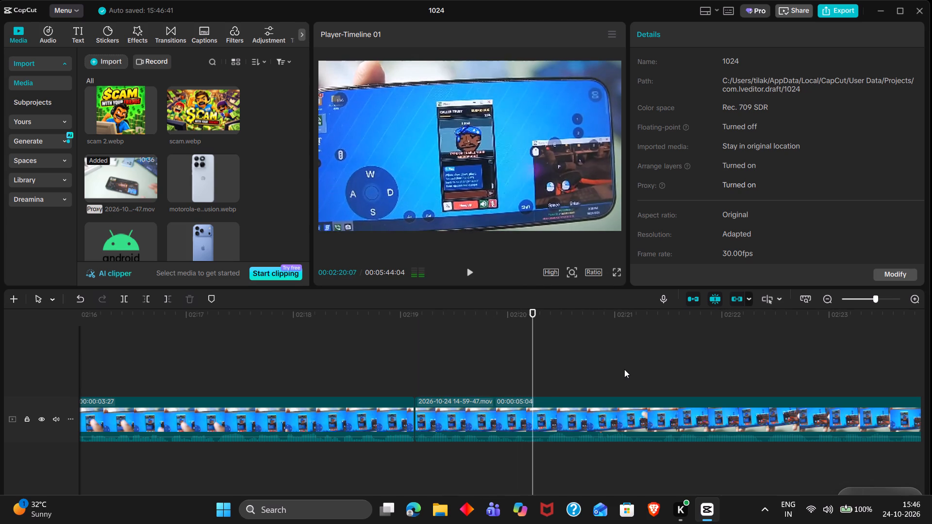
key(space)
key(ctrl+b)
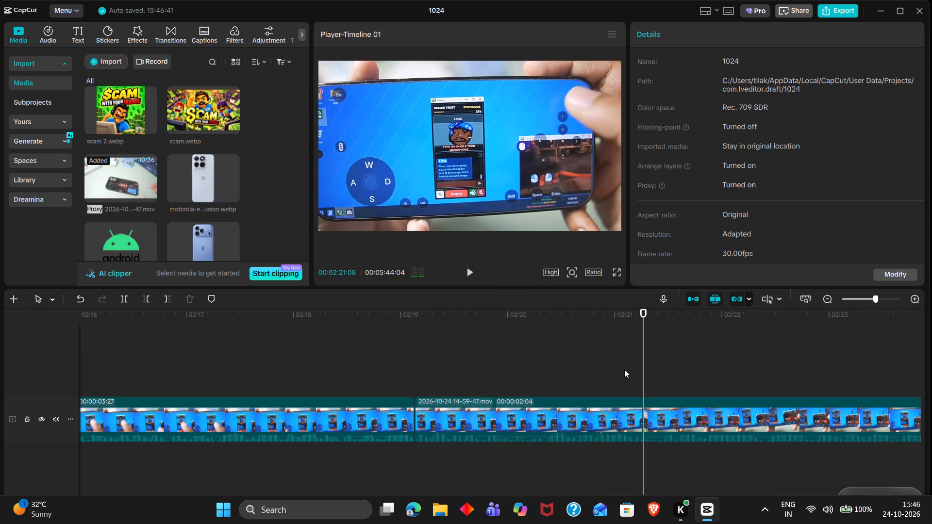
key(space)
key(space)
key(Left)
text(q)
Play through the 2:24 piece, split it at 00:02:22:04 and trim the first 16 frames off the part after the split.
key(space)
scroll(624, 369, left, 1)
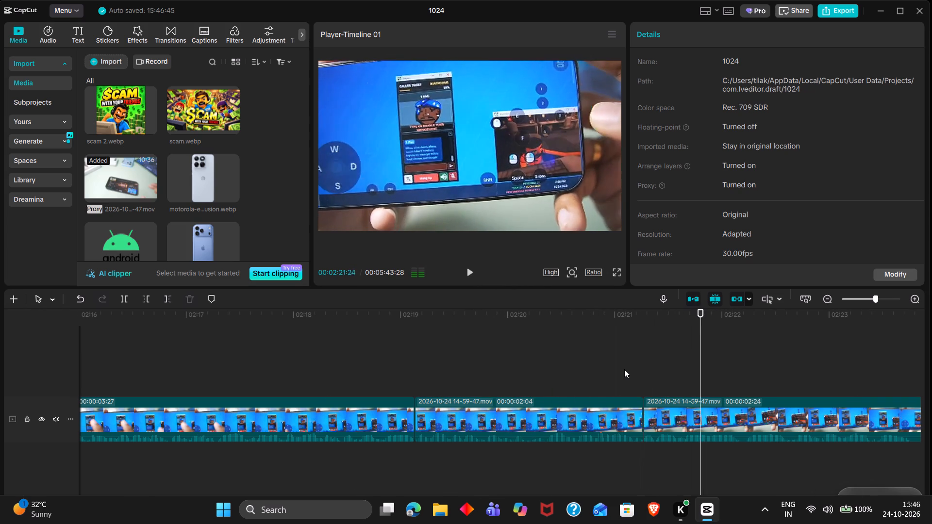
scroll(624, 369, left, 2)
triple_click(419, 336)
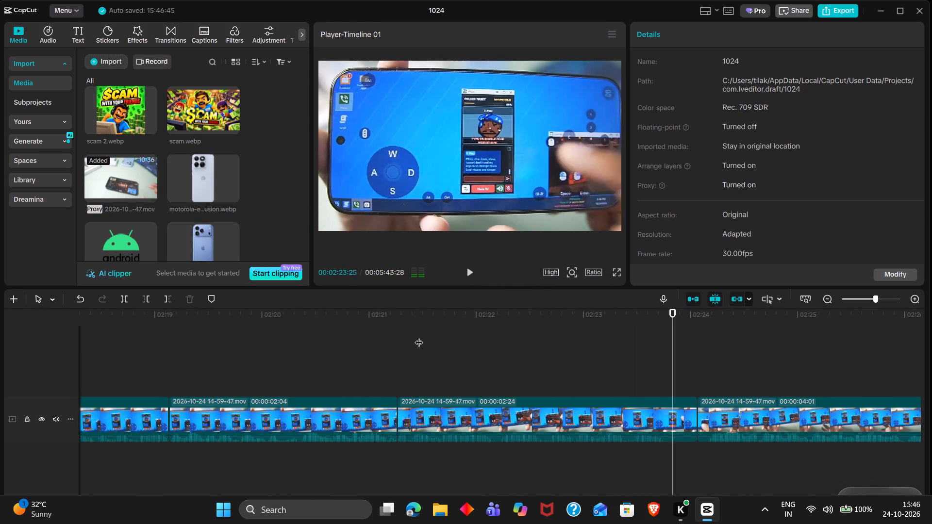
key(space)
key(space)
key(space)
key(space)
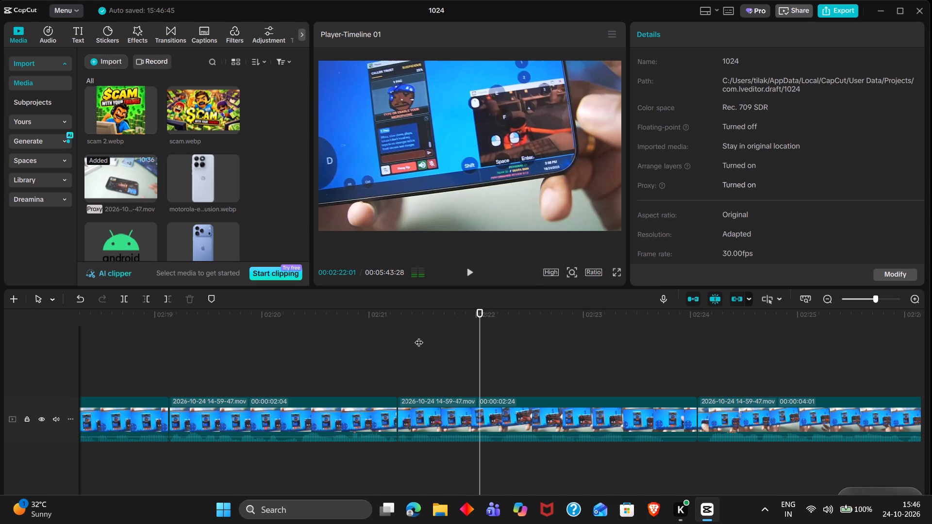
key(space)
key(space)
key(ctrl+b)
key(space)
key(space)
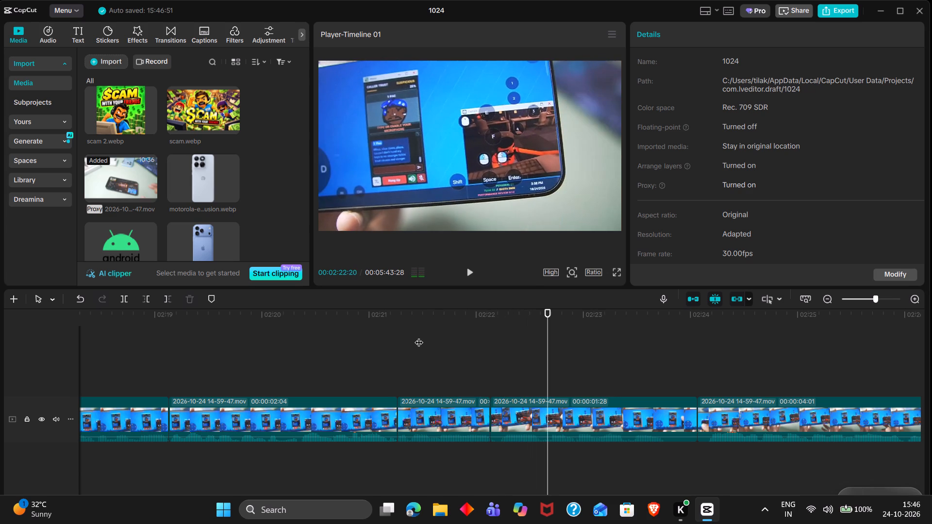
text(q)
Play through the 1:12 piece, trim its end to 00:02:23:06 and take the first 4 frames off the piece that follows.
key(space)
key(space)
key(space)
key(space)
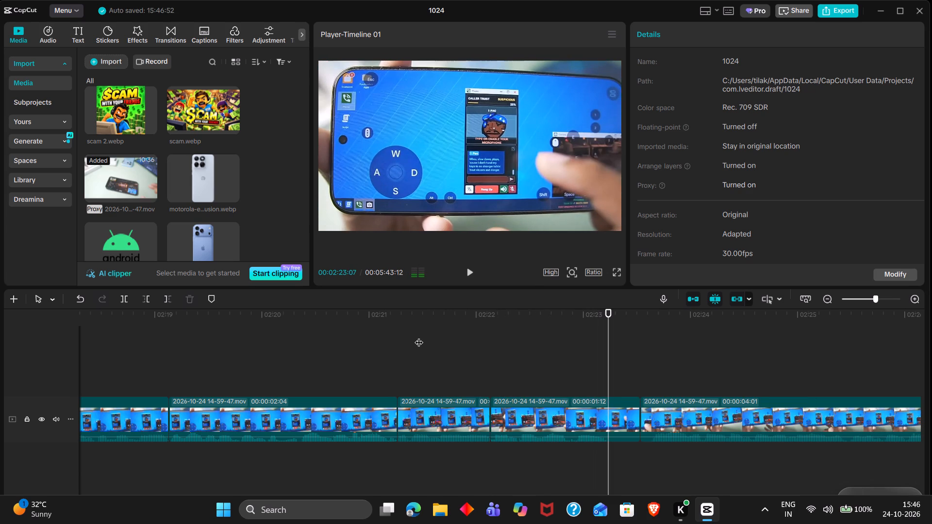
key(Left)
text(w q)
Play through the 3:27 piece and trim the first 5 frames off the 3:23 piece that follows it.
key(space)
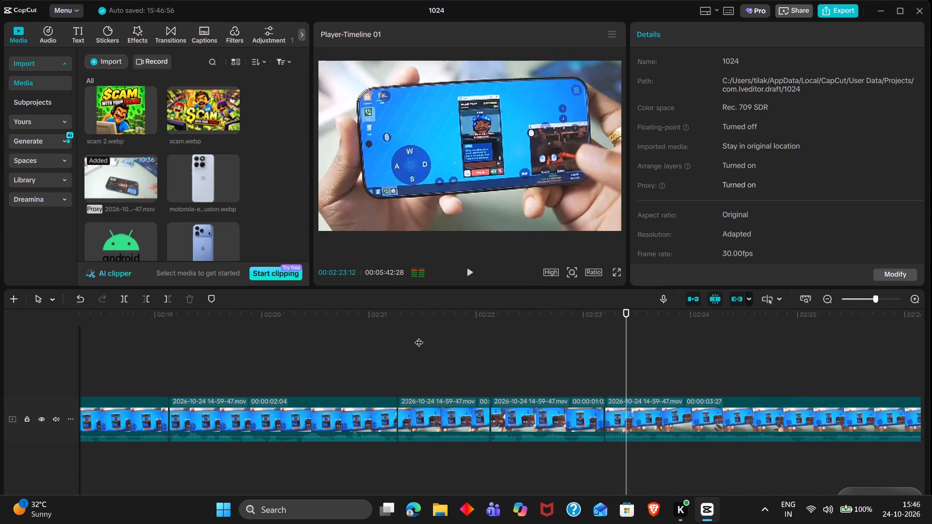
scroll(419, 336, left, 1)
double_click(421, 338)
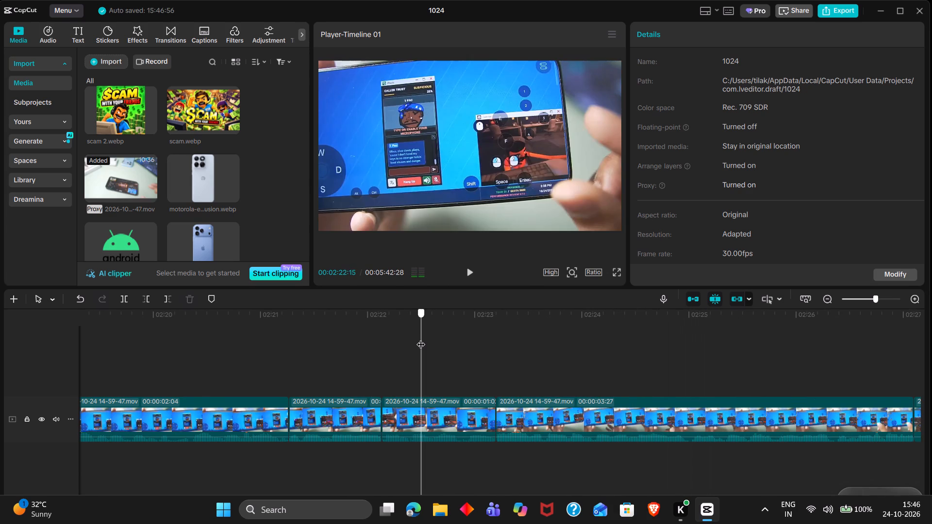
key(space)
scroll(421, 338, left, 1)
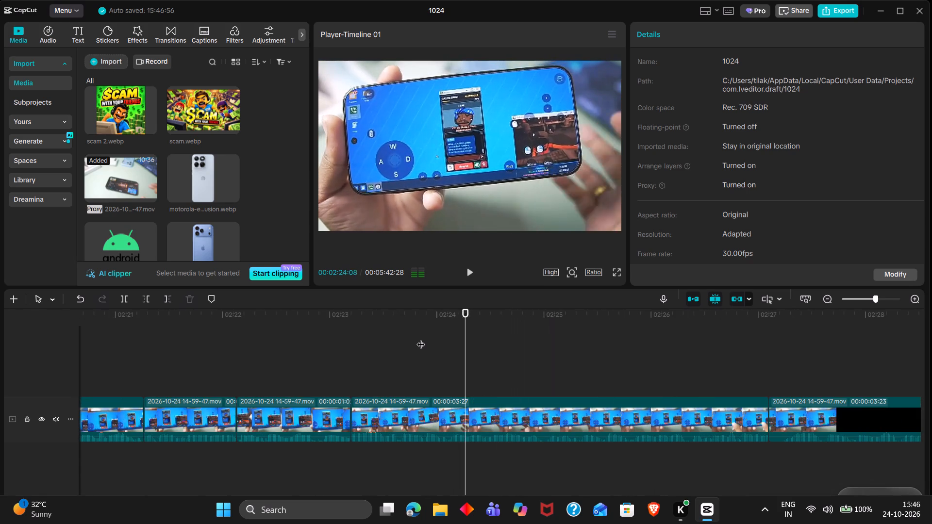
scroll(421, 338, left, 1)
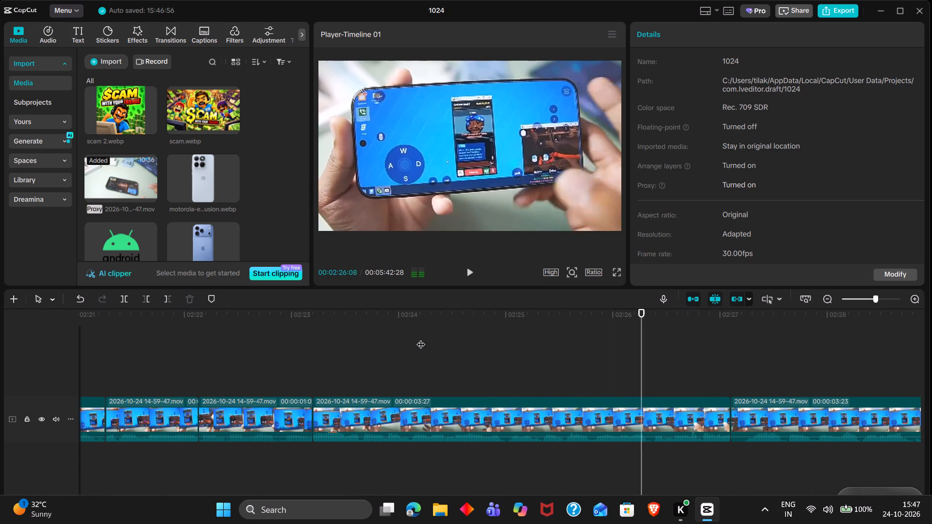
scroll(421, 338, left, 1)
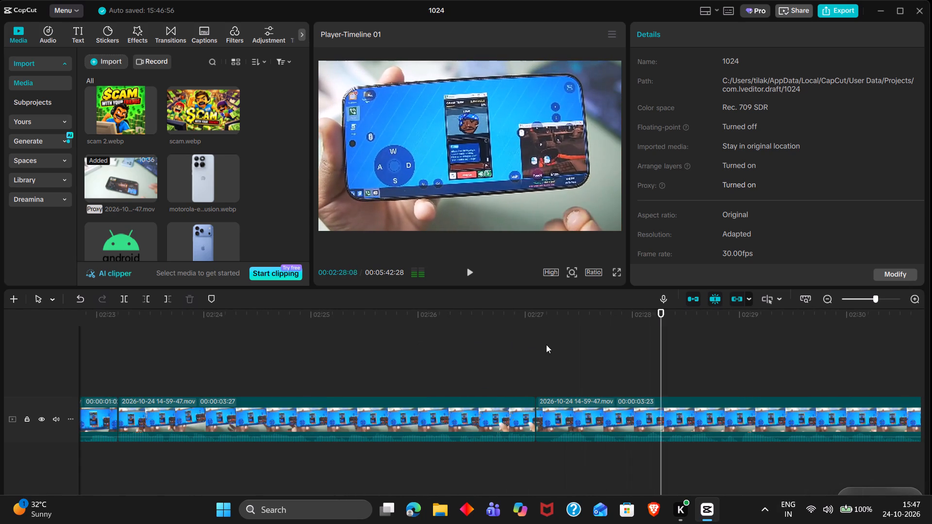
click(546, 344)
drag(546, 344, 555, 350)
text(q)
Play through the 3:18 piece and trim its end to 00:02:30:14.
key(space)
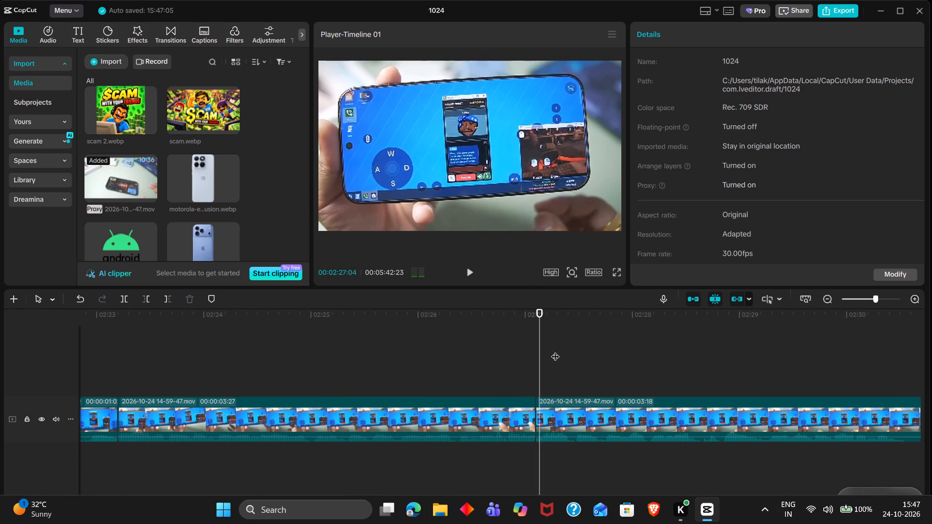
scroll(555, 350, left, 1)
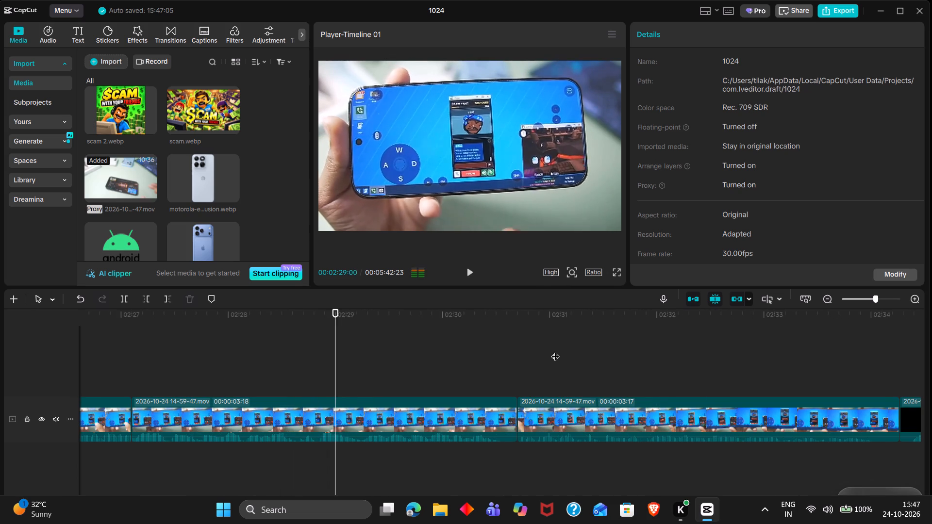
key(space)
text(w)
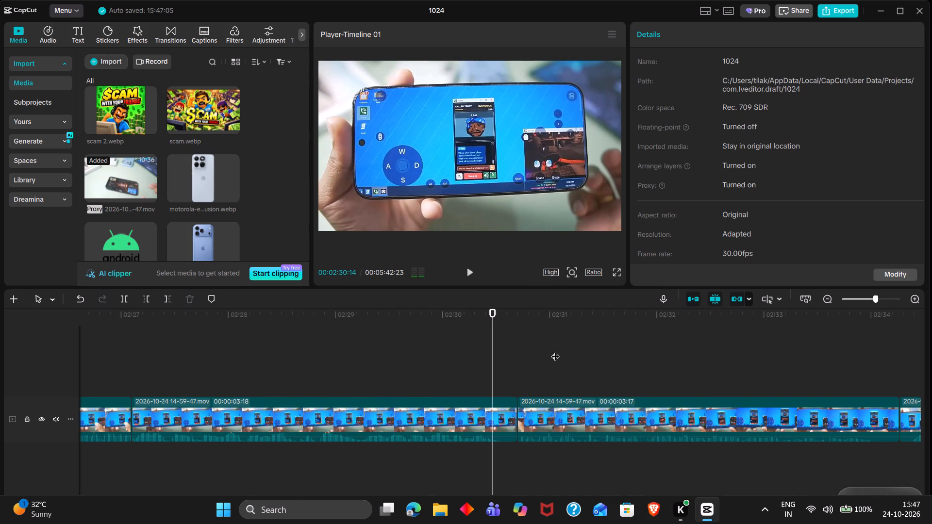
Play through the 3:17 piece after the 00:02:30:14 cut and trim its end to 00:02:33:23.
key(space)
scroll(555, 350, left, 1)
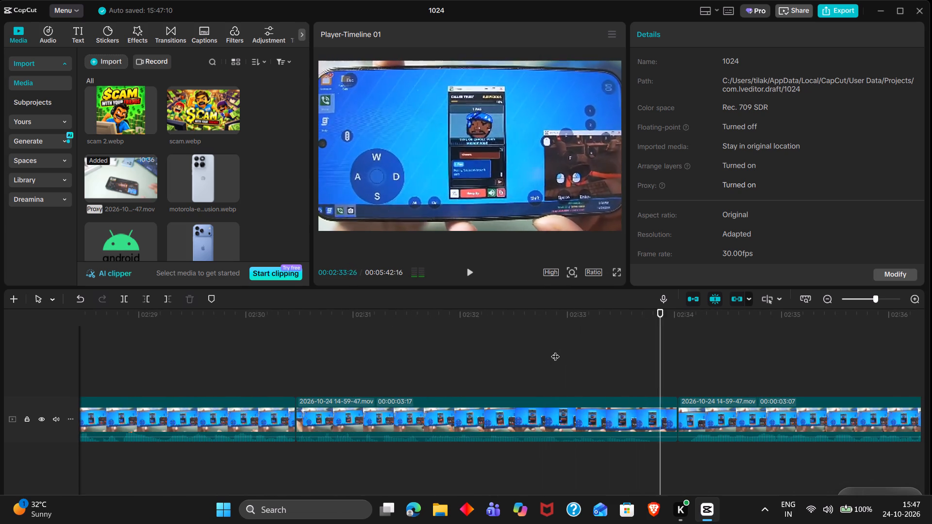
double_click(554, 351)
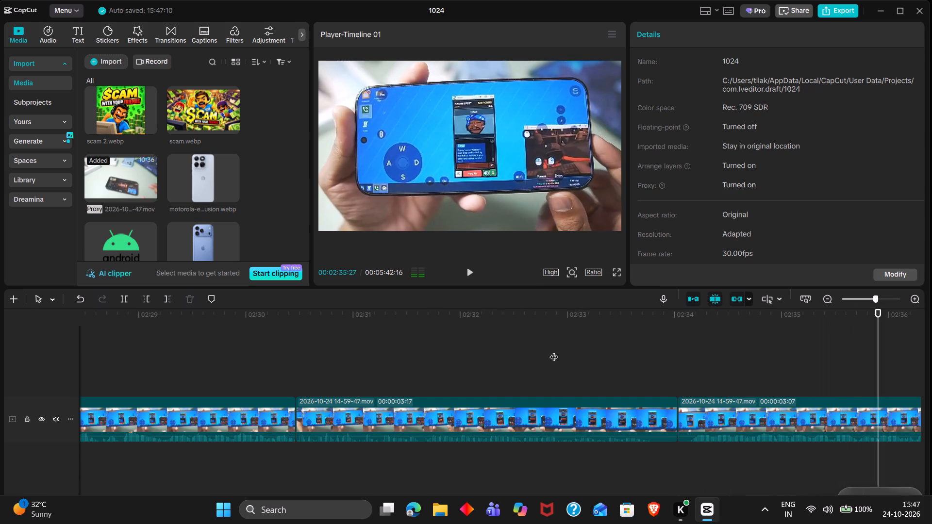
key(space)
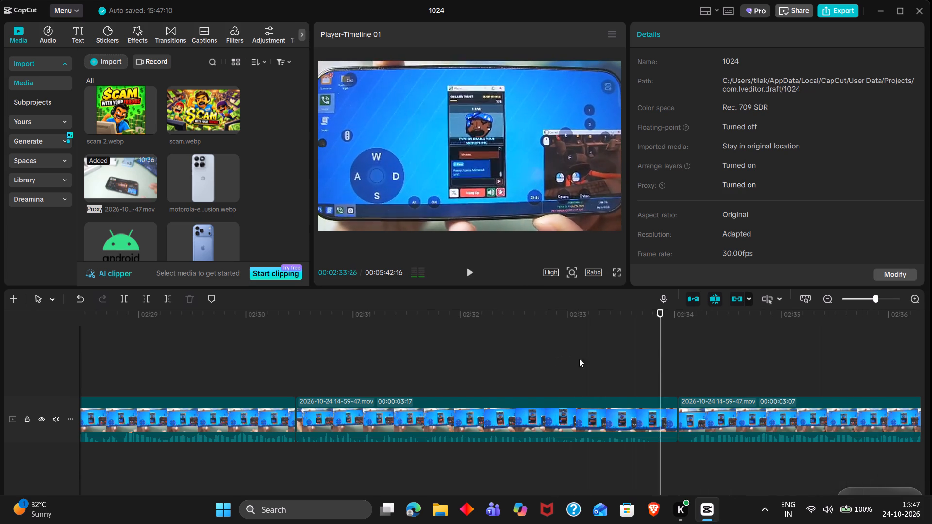
click(594, 362)
drag(594, 362, 651, 380)
key(w)
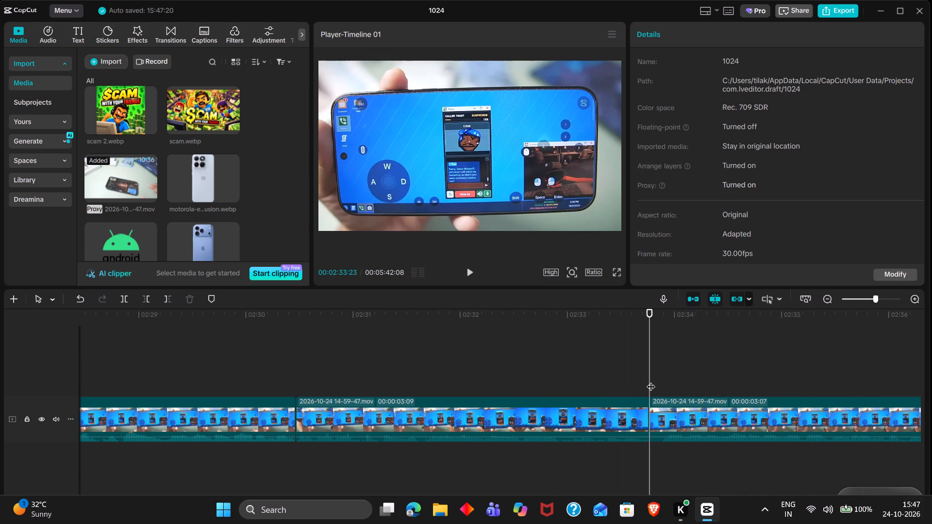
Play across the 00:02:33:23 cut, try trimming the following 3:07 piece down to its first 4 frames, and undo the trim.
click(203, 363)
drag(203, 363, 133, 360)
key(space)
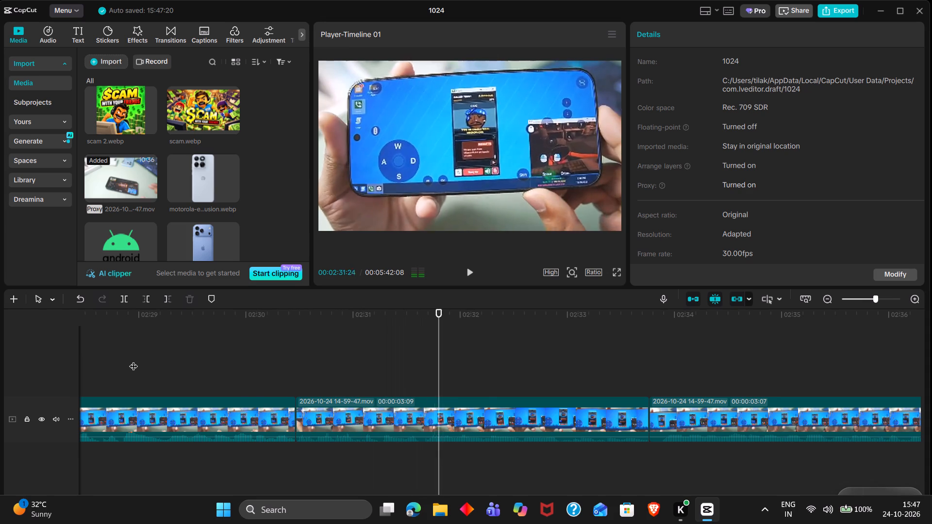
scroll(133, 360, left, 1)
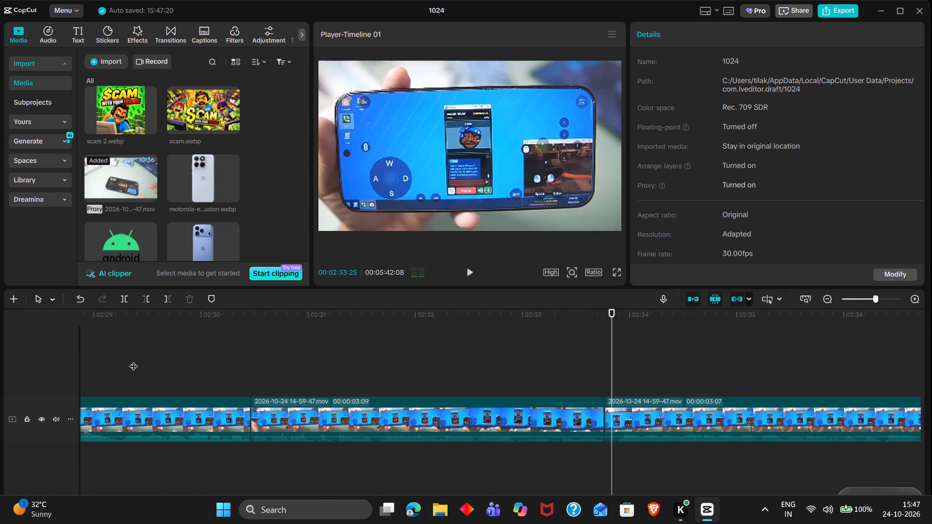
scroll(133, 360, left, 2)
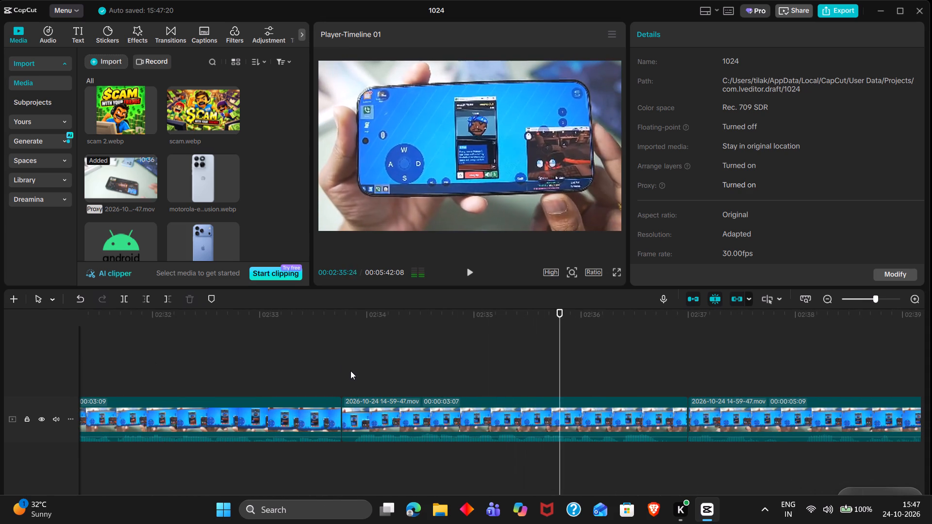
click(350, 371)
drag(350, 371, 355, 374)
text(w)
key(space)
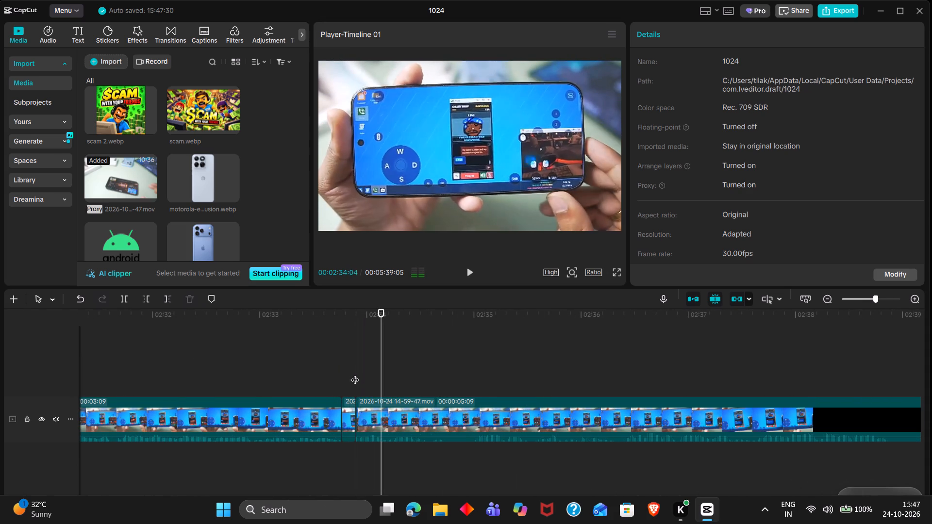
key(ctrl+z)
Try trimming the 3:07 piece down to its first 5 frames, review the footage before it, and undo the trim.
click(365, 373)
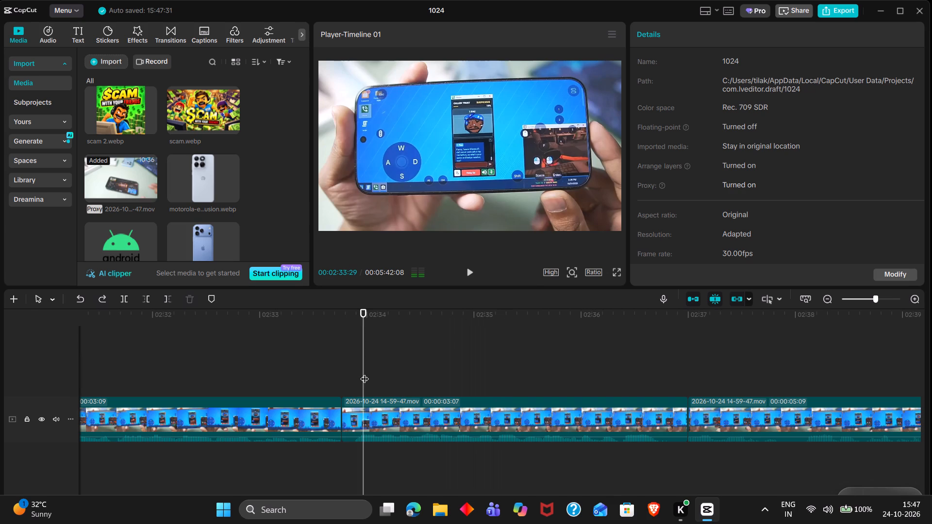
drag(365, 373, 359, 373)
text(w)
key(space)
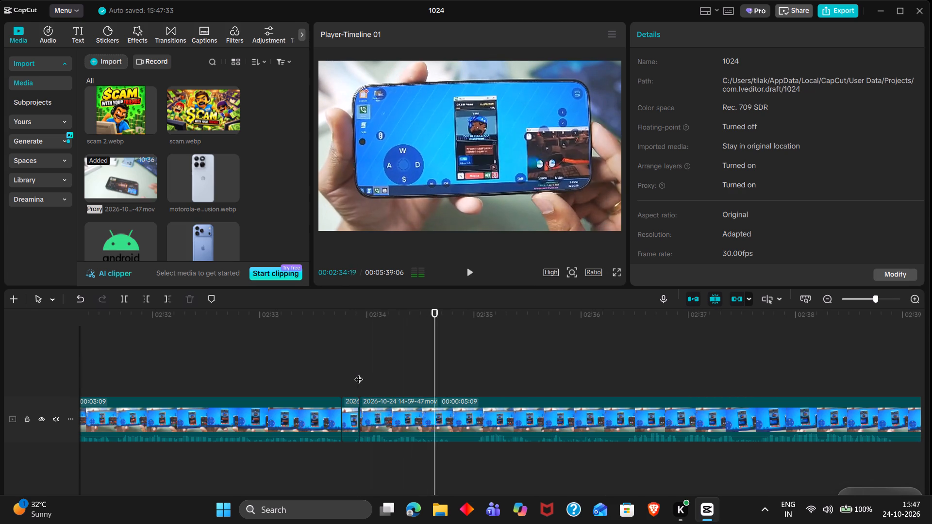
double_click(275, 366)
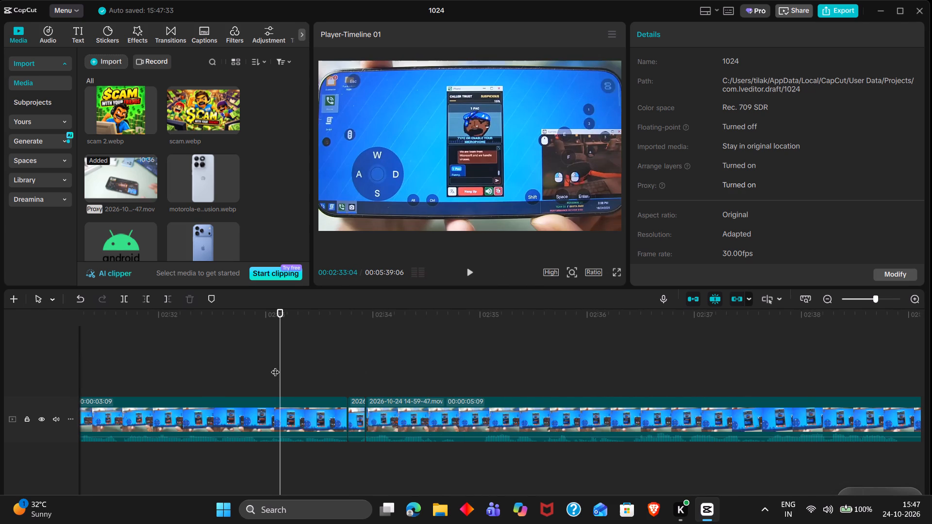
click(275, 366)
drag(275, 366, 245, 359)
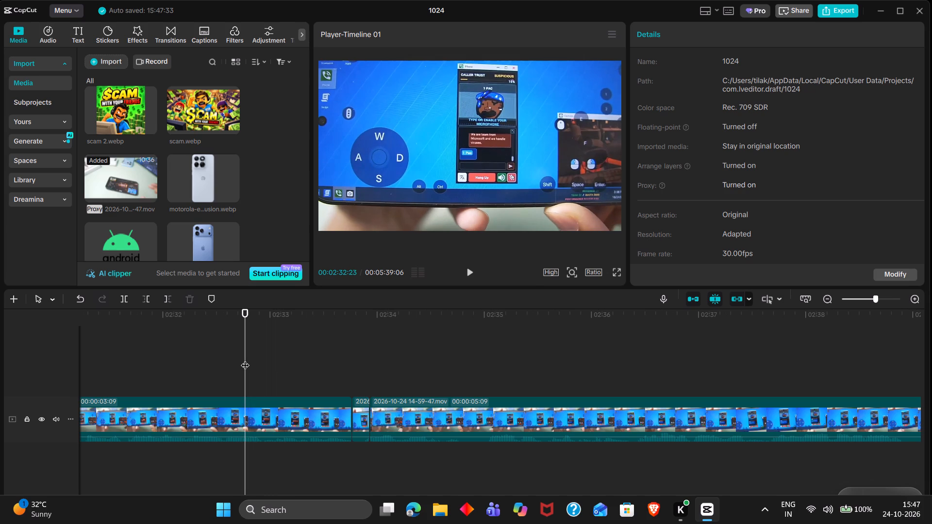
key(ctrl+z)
Trim the first 4 frames off the 3:07 piece after the 00:02:33:23 cut.
click(384, 360)
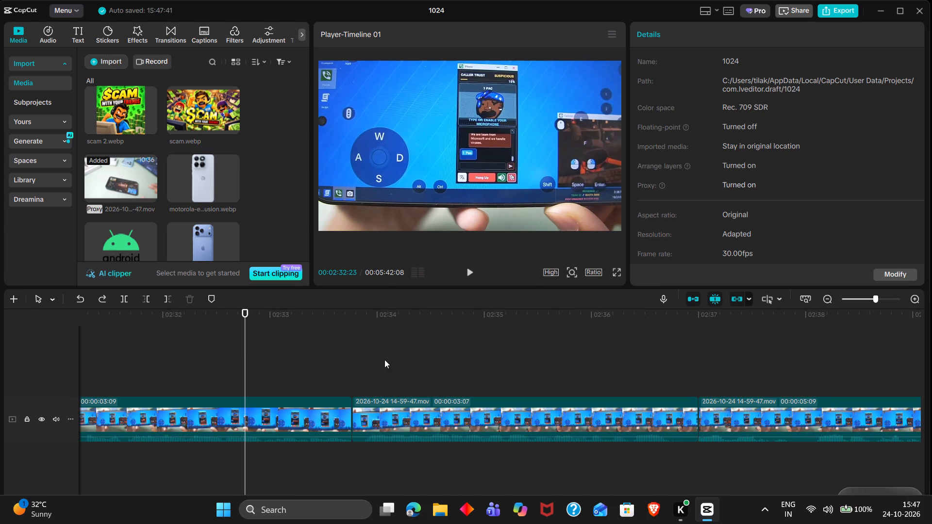
drag(384, 360, 368, 361)
key(q)
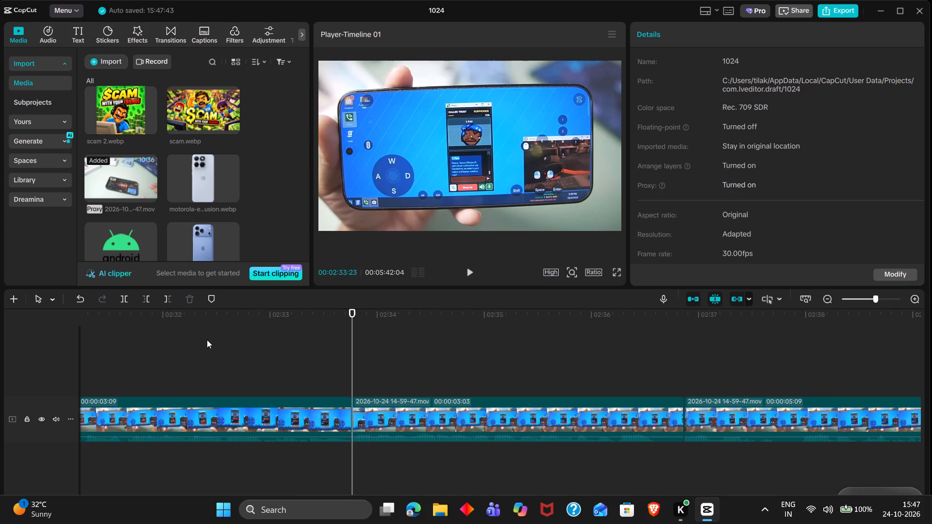
Play across the 00:02:33:23 cut through the 3:03 piece and trim its end to 00:02:36:17.
click(207, 340)
drag(207, 340, 170, 339)
key(space)
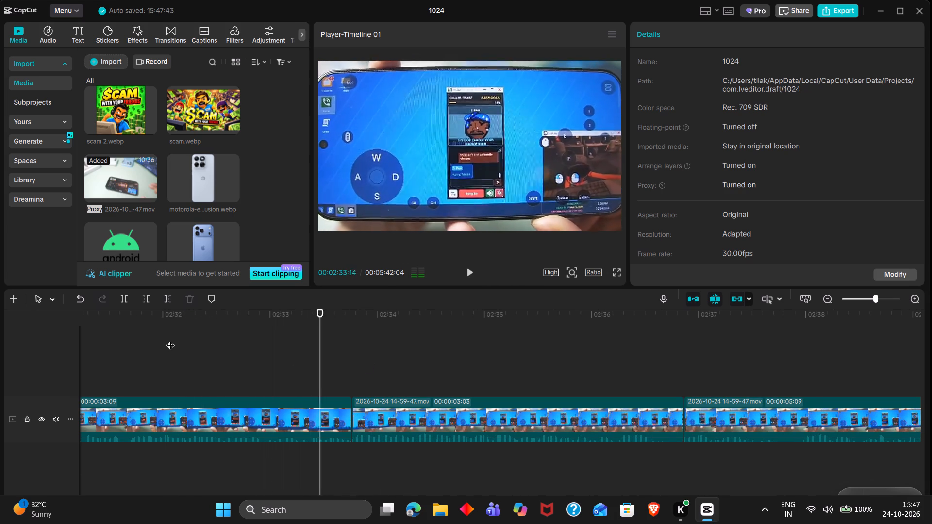
scroll(170, 339, left, 1)
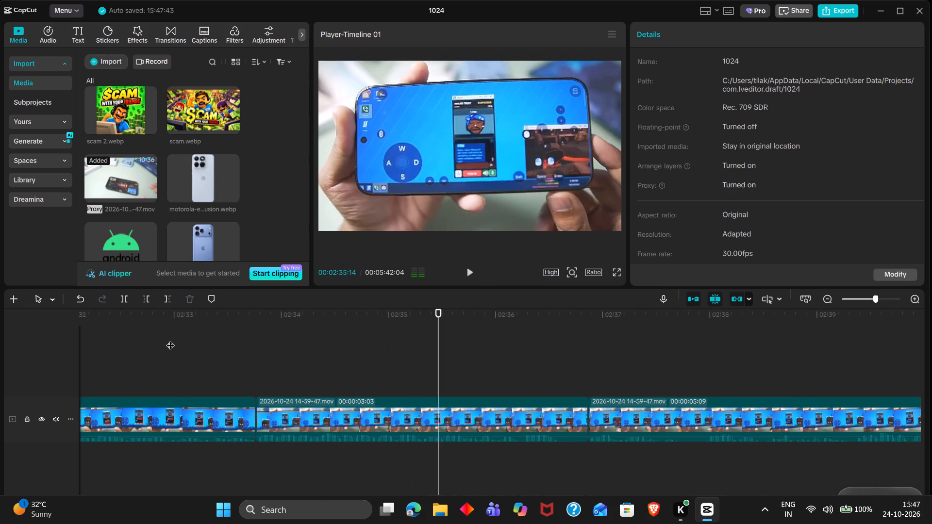
key(space)
text(w)
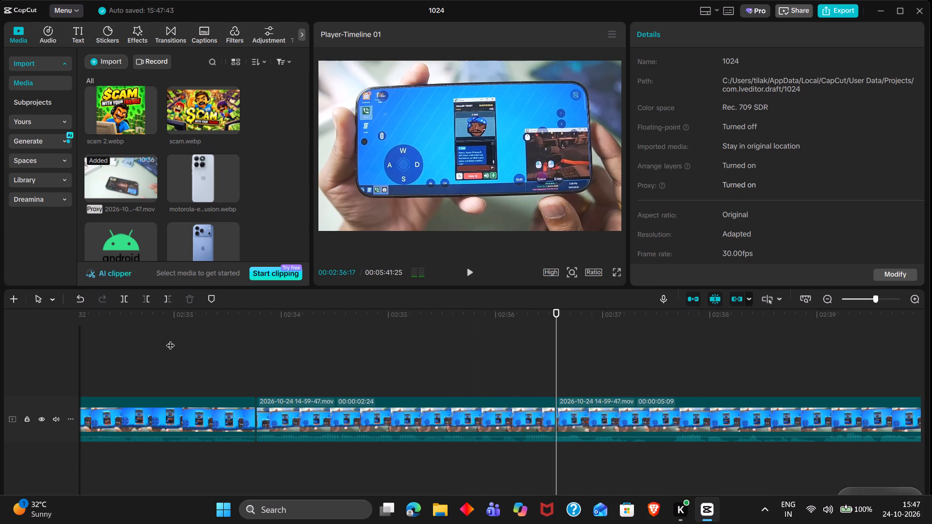
Review the footage after the 00:02:36:17 cut and split the 5:09 piece at 00:02:37:12.
key(space)
scroll(170, 339, left, 1)
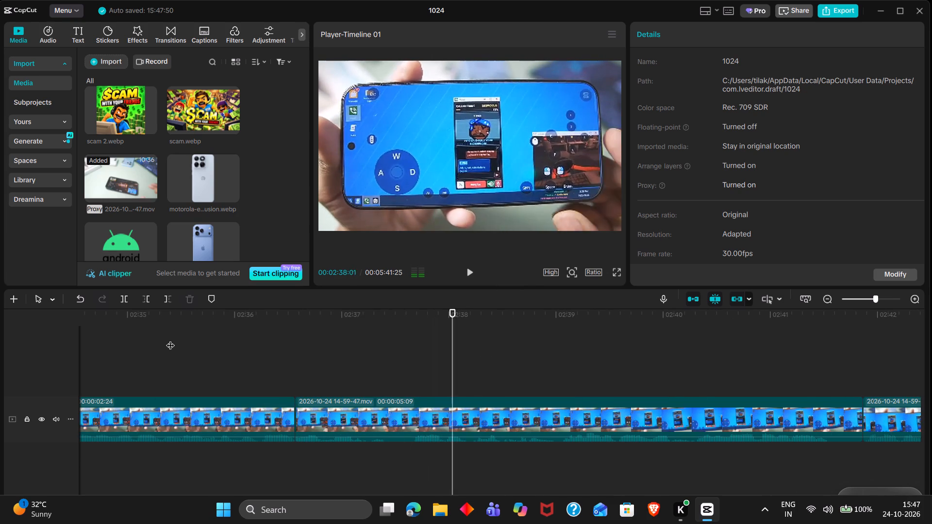
triple_click(371, 344)
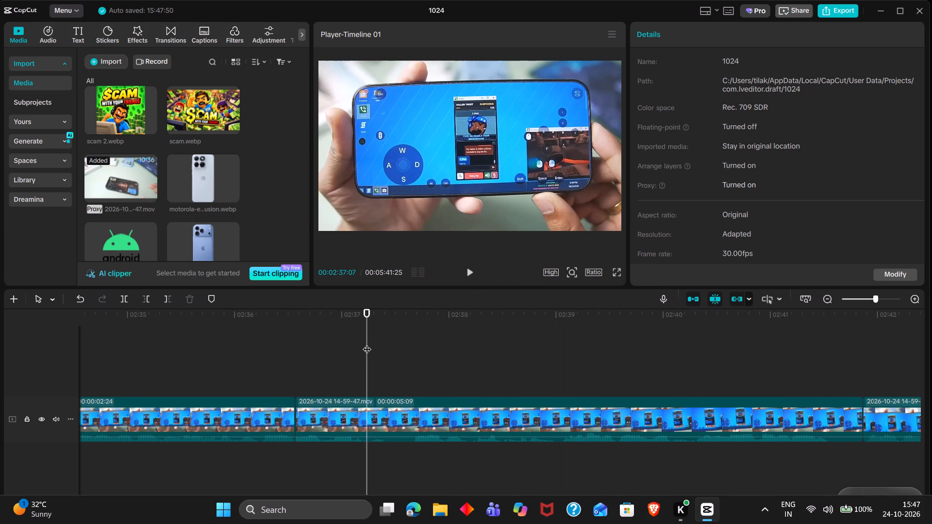
key(space)
ctrl+scroll(367, 343, down, 1)
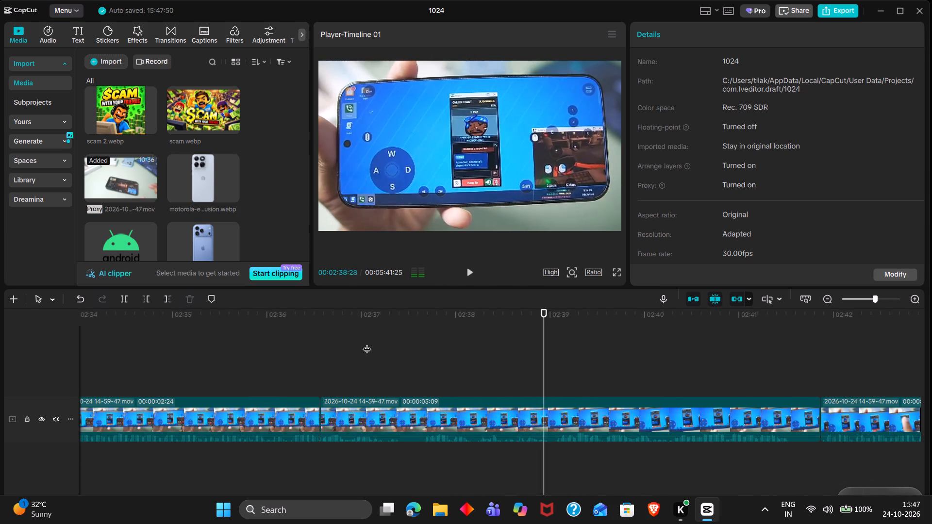
click(499, 351)
drag(499, 351, 387, 361)
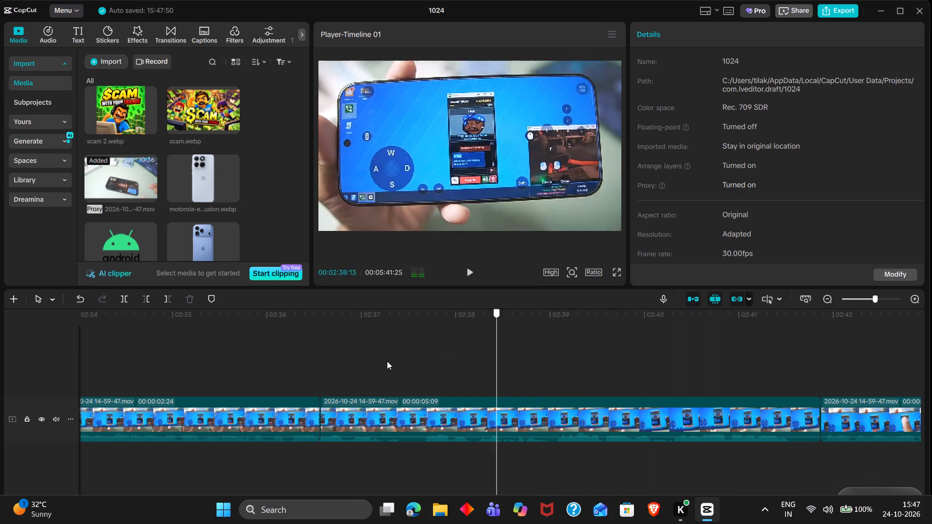
drag(387, 361, 343, 364)
key(space)
key(space)
key(ctrl+b)
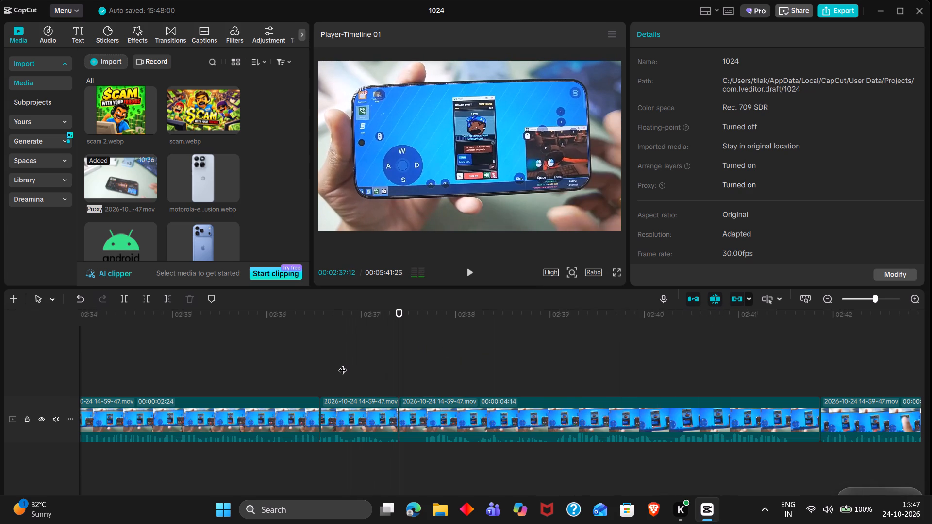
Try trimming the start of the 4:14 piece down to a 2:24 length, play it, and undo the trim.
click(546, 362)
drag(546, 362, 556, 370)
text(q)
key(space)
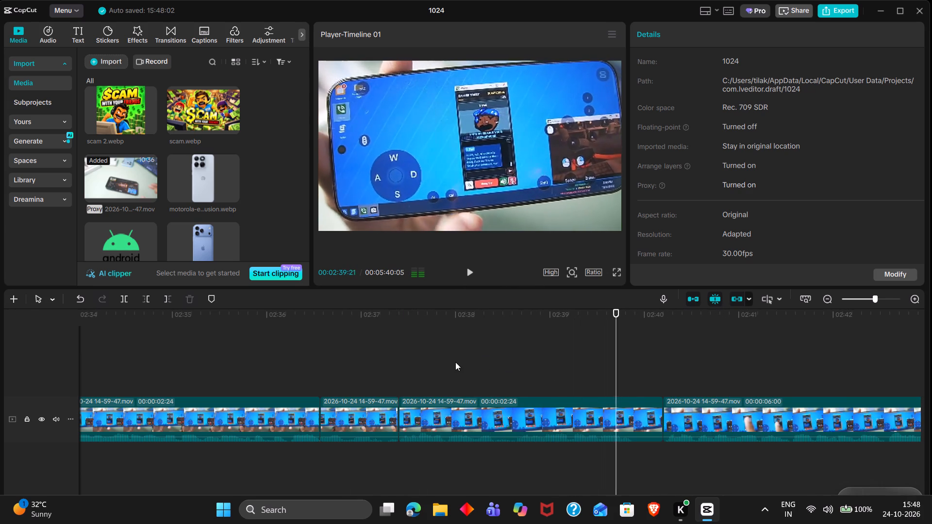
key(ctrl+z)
Split the 4:14 piece at 00:02:38:05 and trim the first 26 frames off the part after the cut.
double_click(405, 368)
key(space)
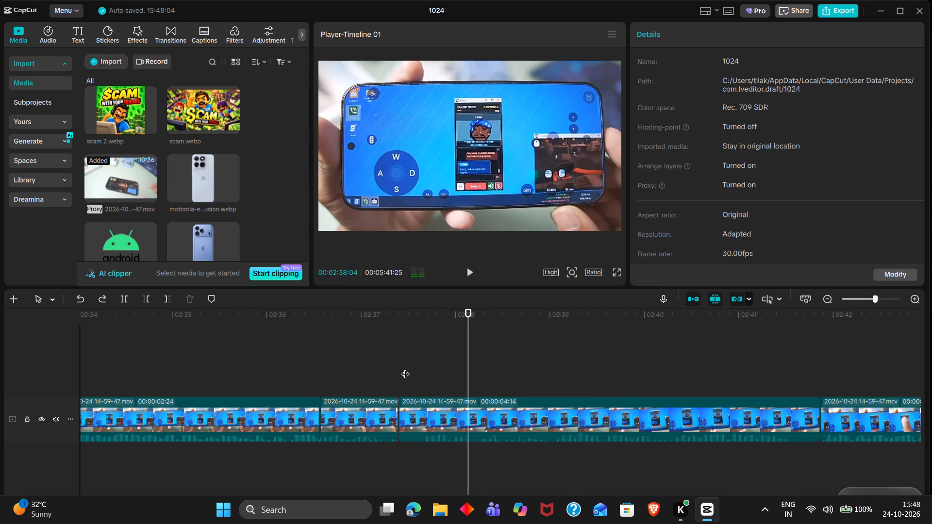
key(space)
double_click(464, 375)
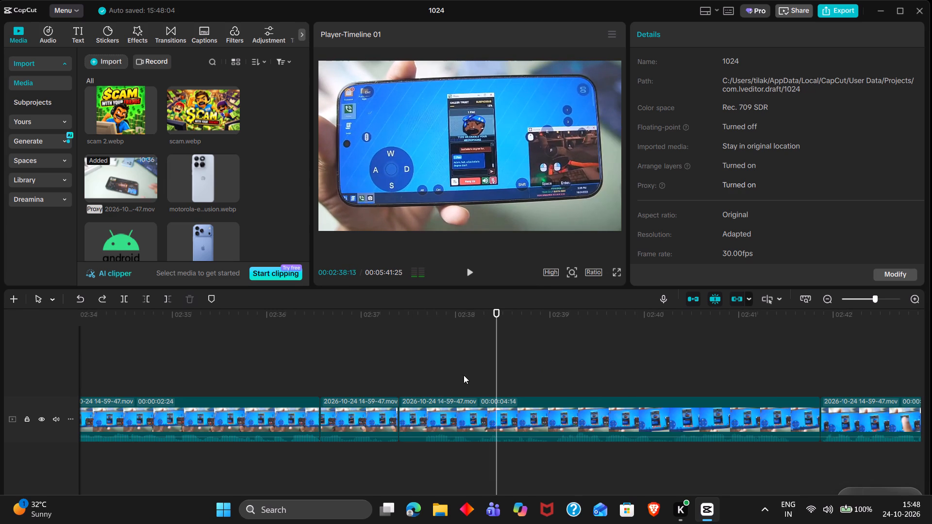
key(space)
key(space)
key(space)
key(space)
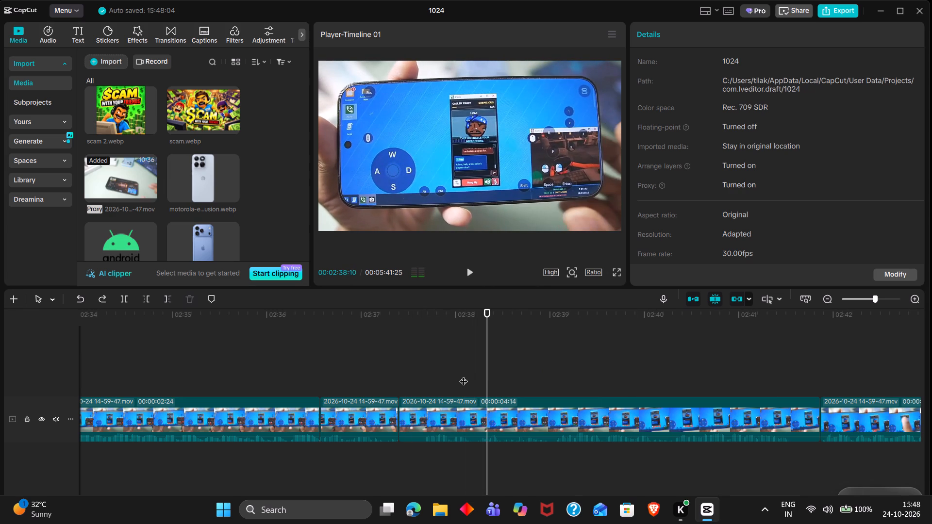
triple_click(472, 379)
key(ctrl+b)
key(space)
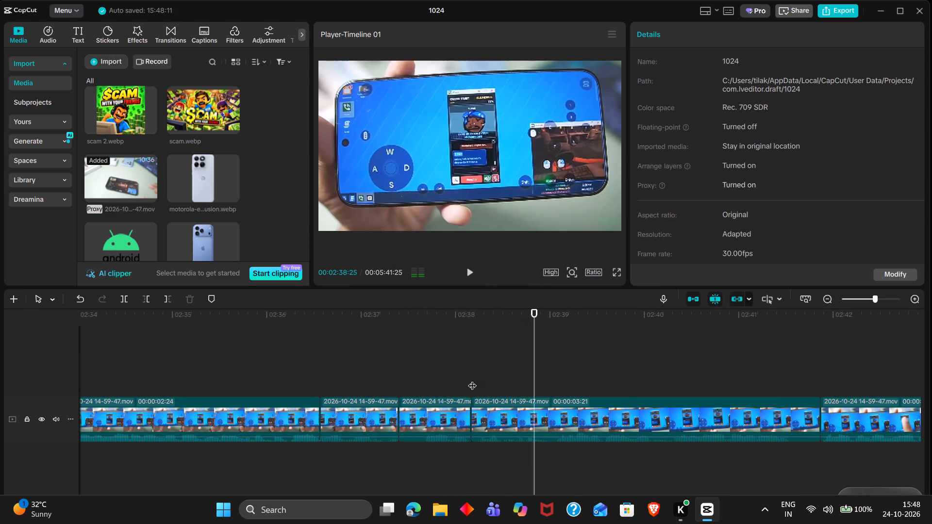
key(space)
key(q)
Trim the first 8 frames off the short piece that starts at 00:02:37:12.
click(366, 369)
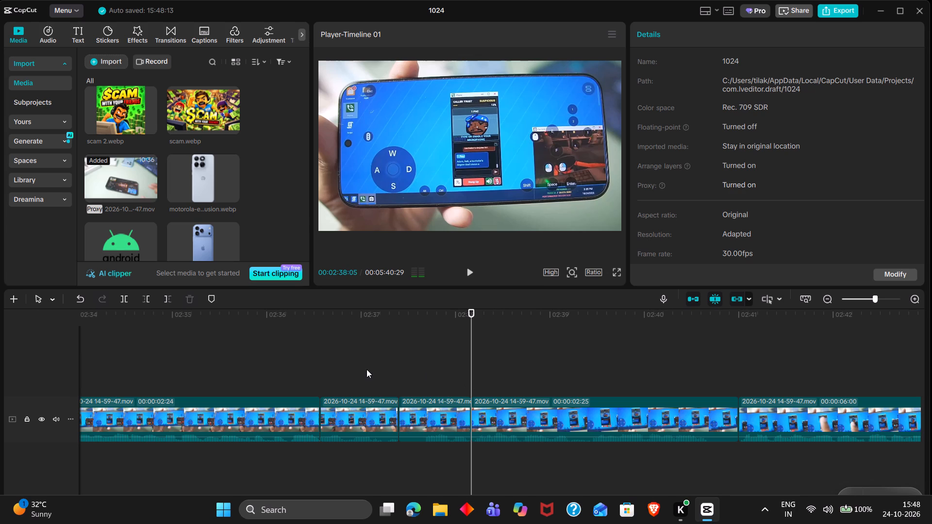
drag(366, 369, 348, 366)
key(space)
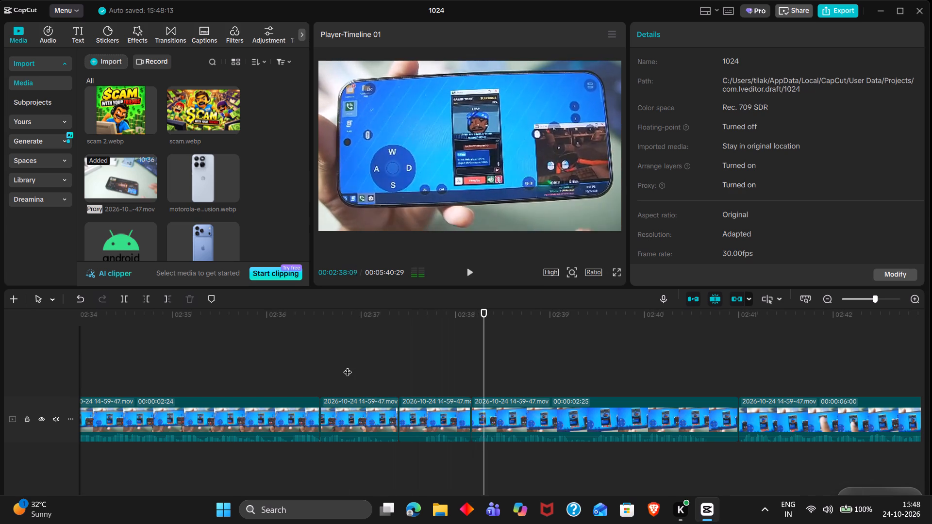
double_click(426, 372)
text(q)
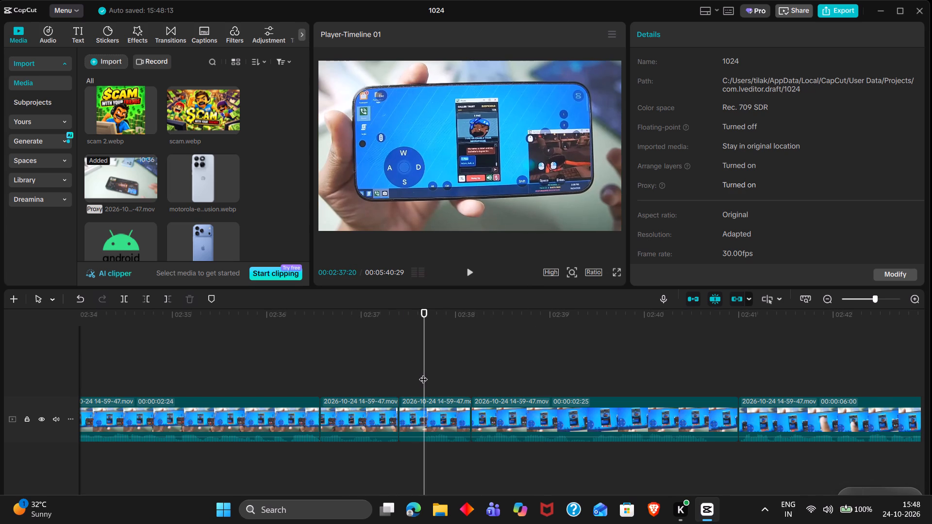
Trim the end of the 2:25 piece to 00:02:40:13 and cut the first frame off the following 6:00 piece.
key(space)
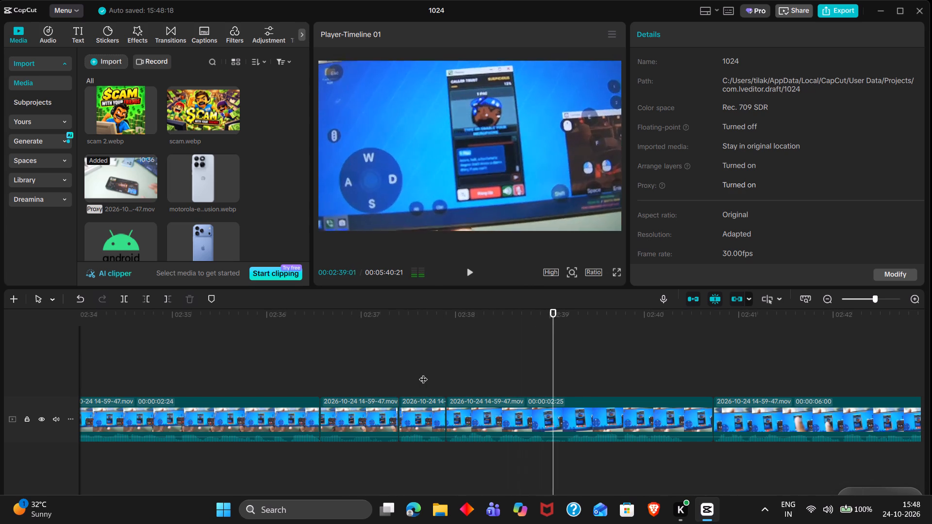
key(space)
key(Left)
key(w)
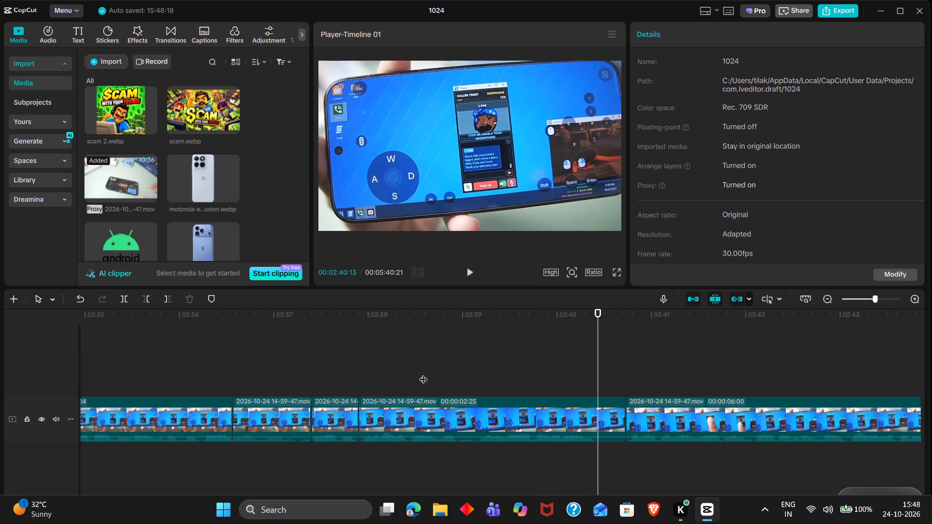
key(Right)
text(q)
Play through the 5:29 piece and trim its end to 00:02:46:03.
key(space)
scroll(423, 373, left, 1)
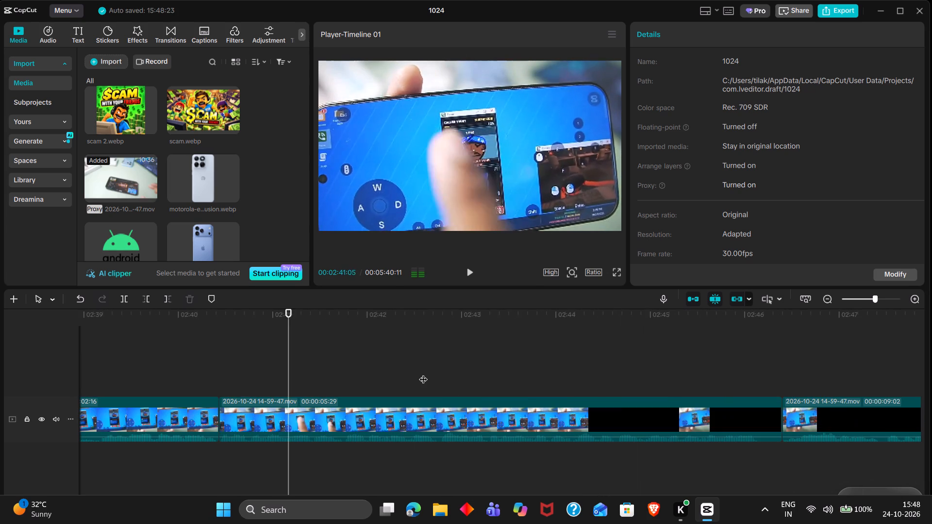
scroll(423, 373, left, 1)
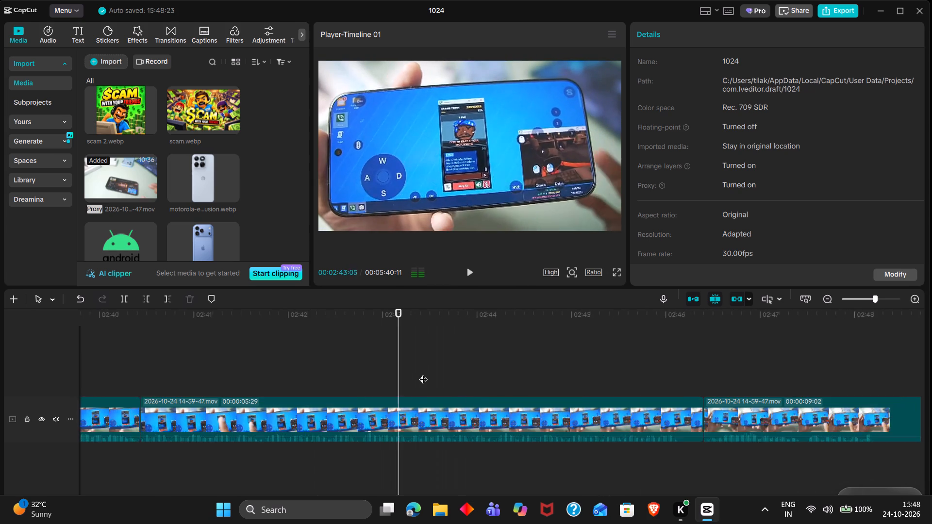
scroll(423, 373, left, 1)
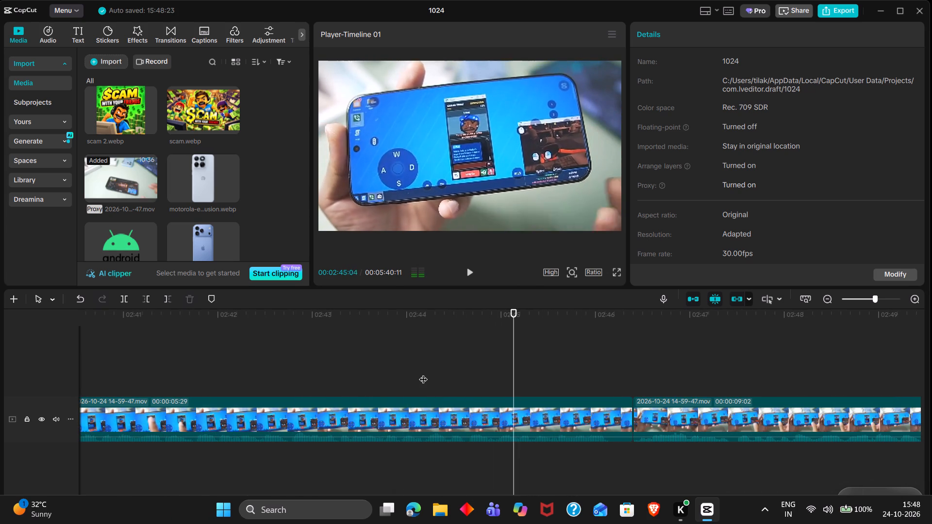
key(space)
key(Right)
text(w)
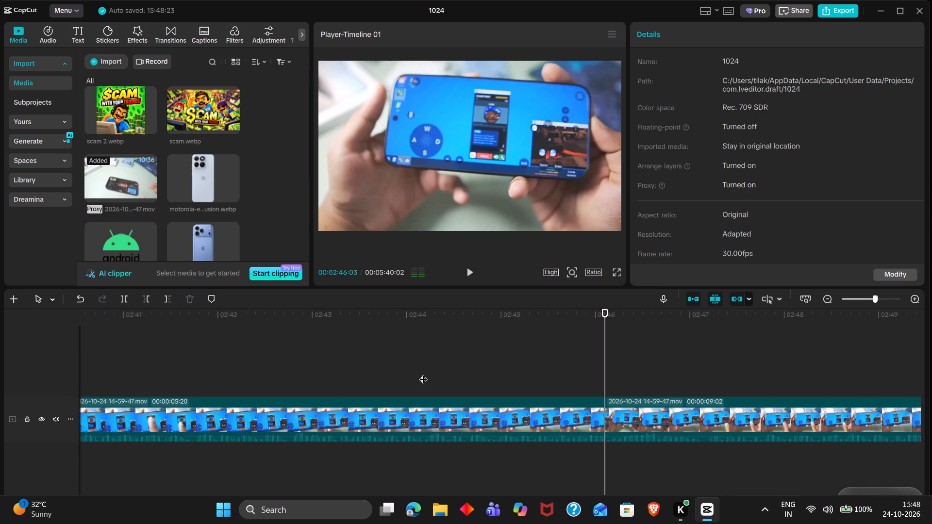
Play through the 9:02 piece, trim off its last 7 frames, and trim the first 3 frames off the following 12:20 piece.
key(space)
scroll(423, 373, left, 2)
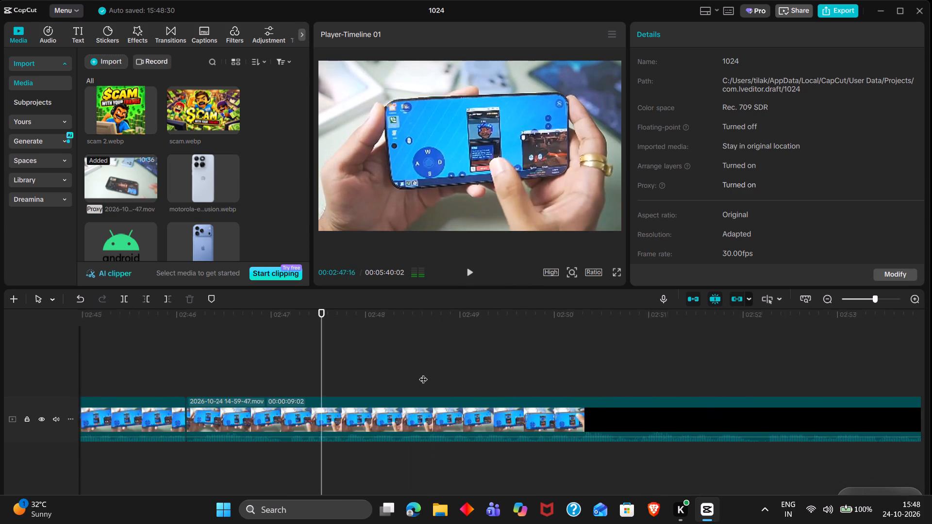
scroll(423, 373, left, 3)
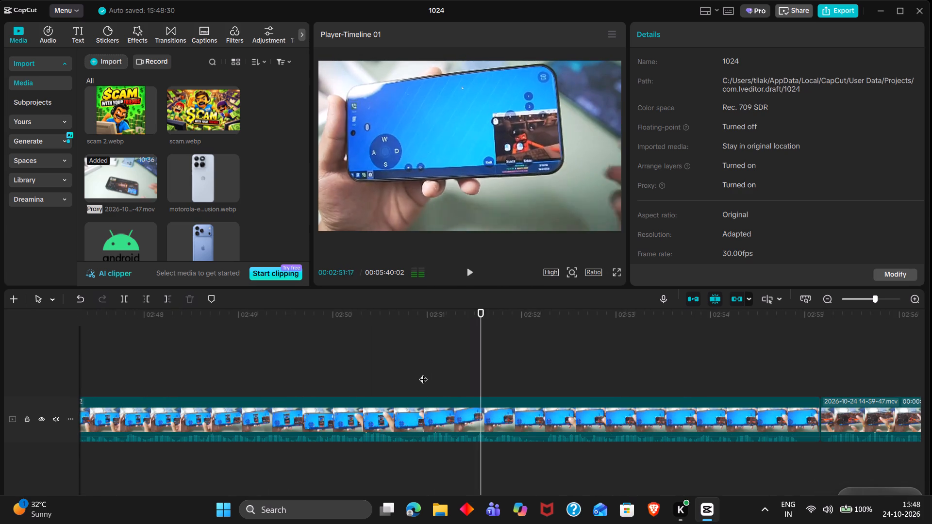
scroll(423, 373, left, 1)
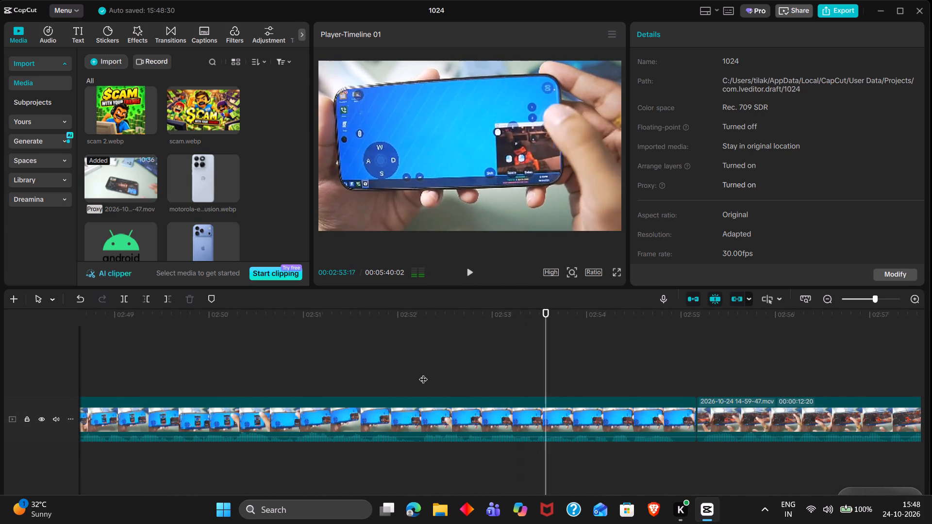
key(space)
text(w q)
Split the 12:17 piece at 00:03:04:15 and trim the first 27 frames off the part after the cut.
key(space)
scroll(423, 373, left, 1)
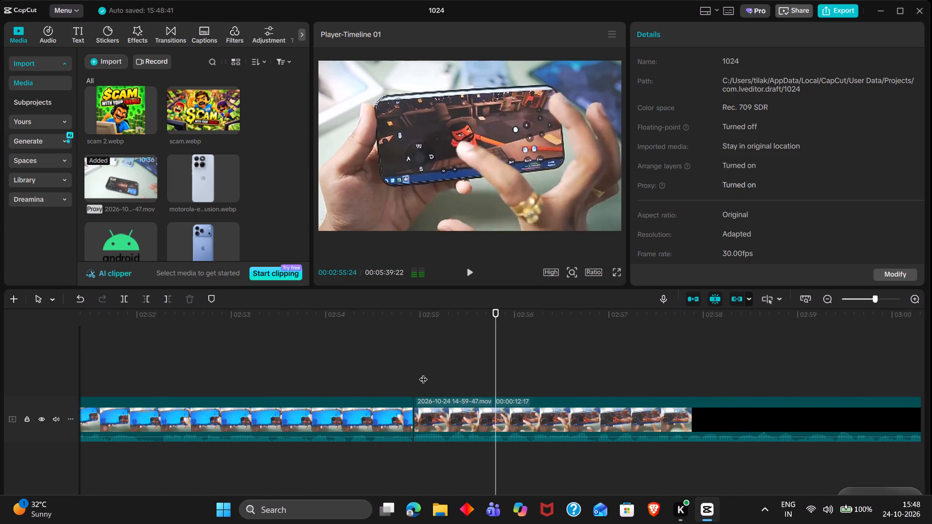
scroll(423, 373, left, 1)
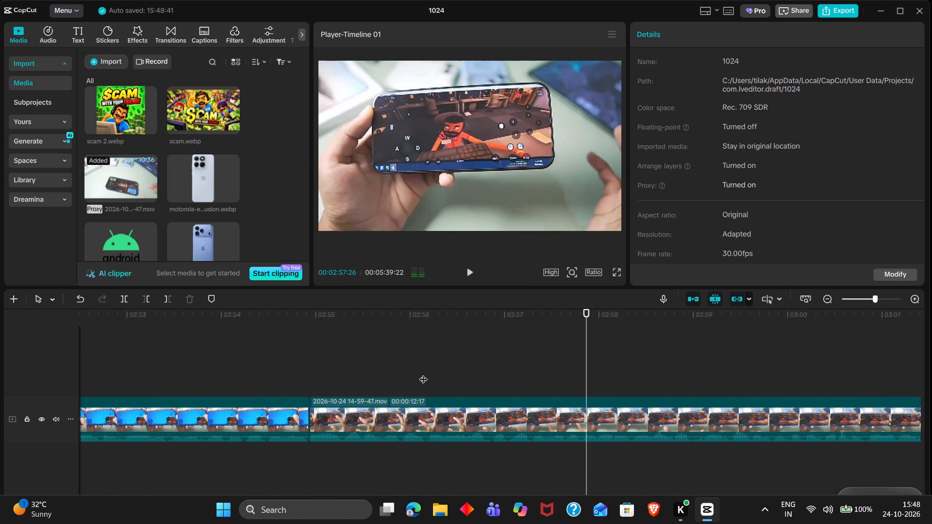
scroll(423, 373, left, 1)
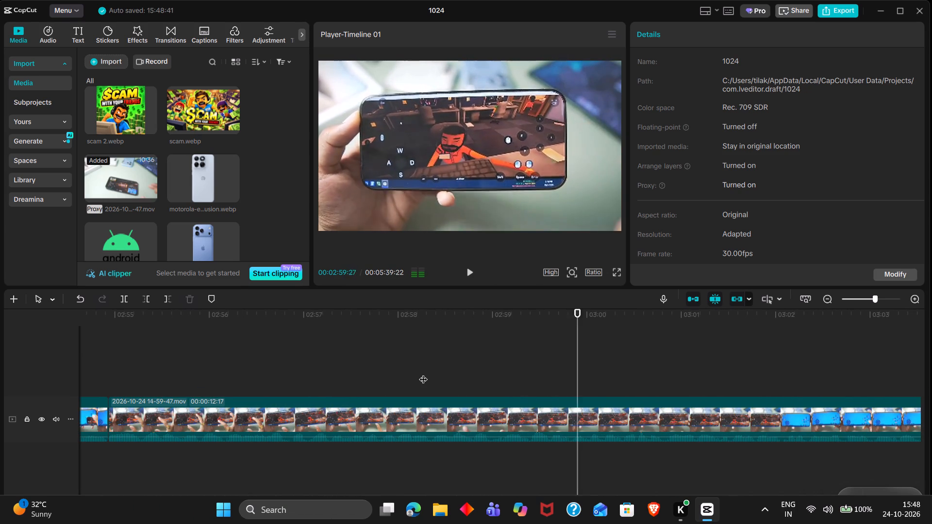
scroll(423, 373, up, 1)
scroll(423, 373, left, 1)
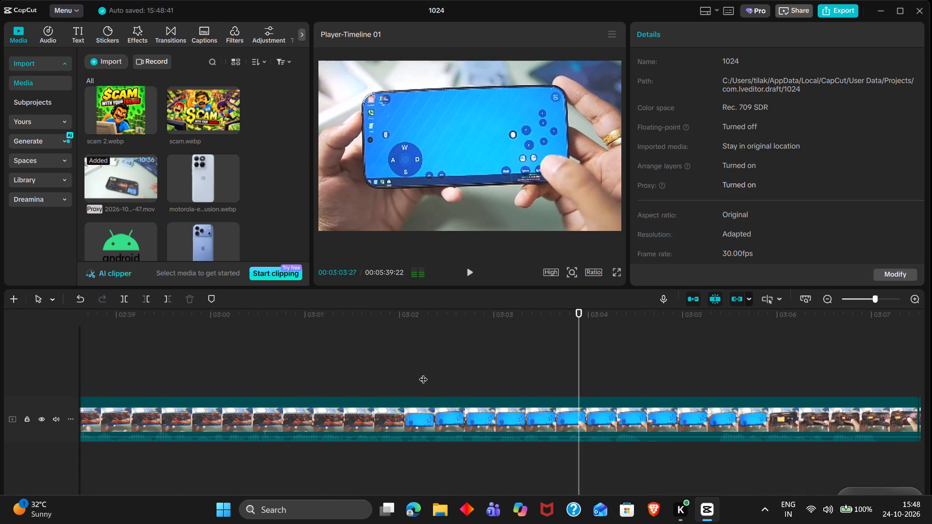
key(space)
key(ctrl+b)
key(space)
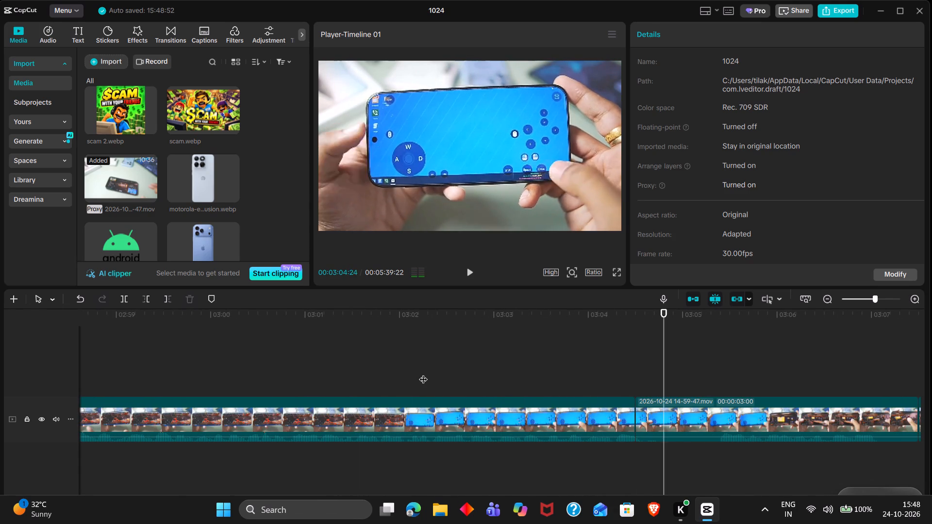
key(space)
text(q)
Play through the 2:03 piece and trim its end to 00:03:06:04.
key(space)
scroll(423, 373, left, 1)
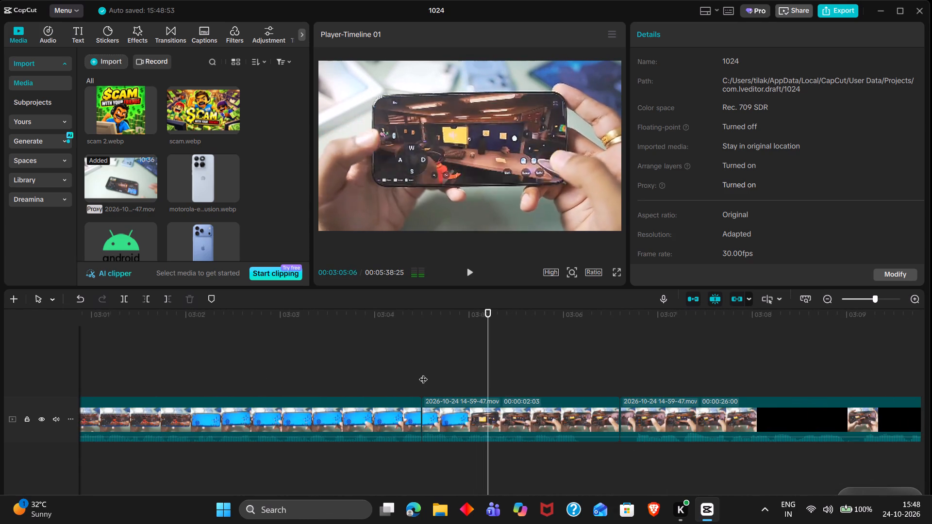
key(space)
key(Right)
text(w)
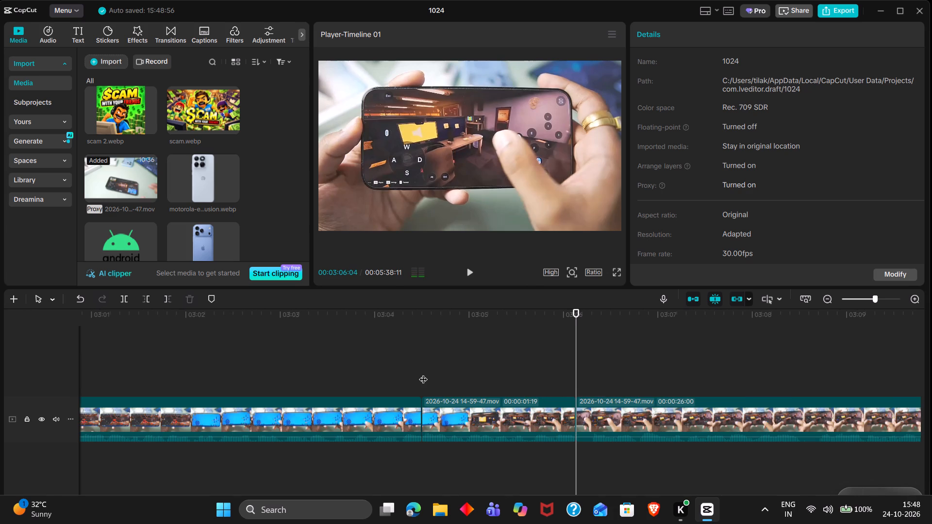
Trim the first 5 frames off the 26:00 piece after the 00:03:06:04 cut.
key(space)
key(space)
key(Right)
text(q)
Split the 25:25 piece at 00:03:08:10 and trim the first 6 frames off the part after the cut.
key(space)
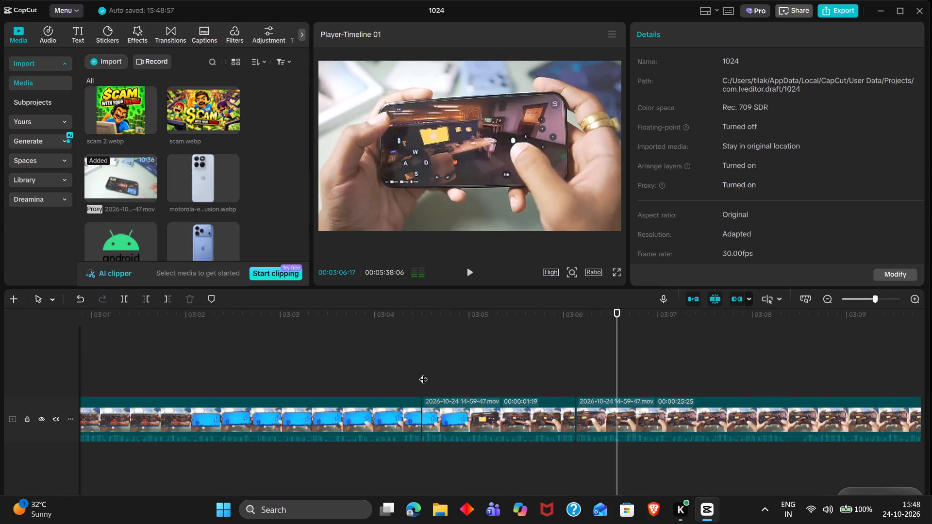
scroll(423, 373, left, 3)
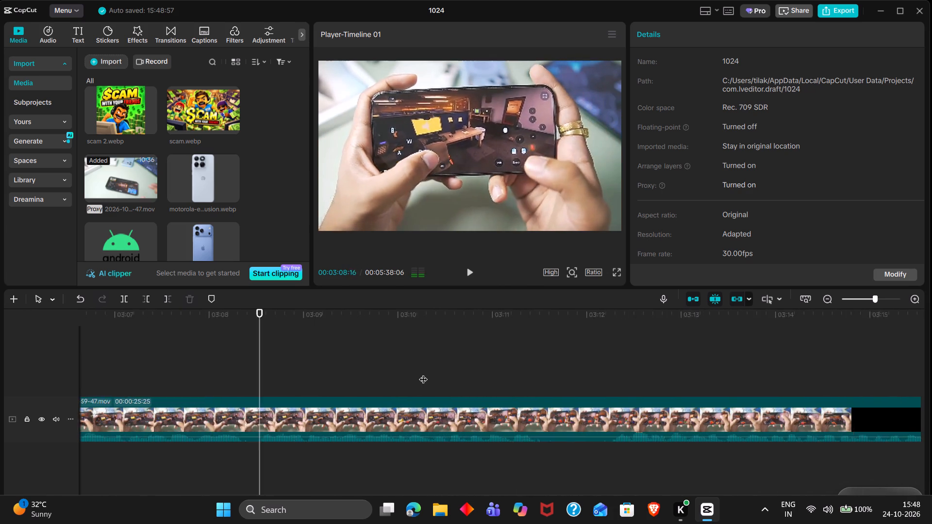
scroll(423, 373, left, 1)
scroll(423, 373, right, 1)
click(220, 366)
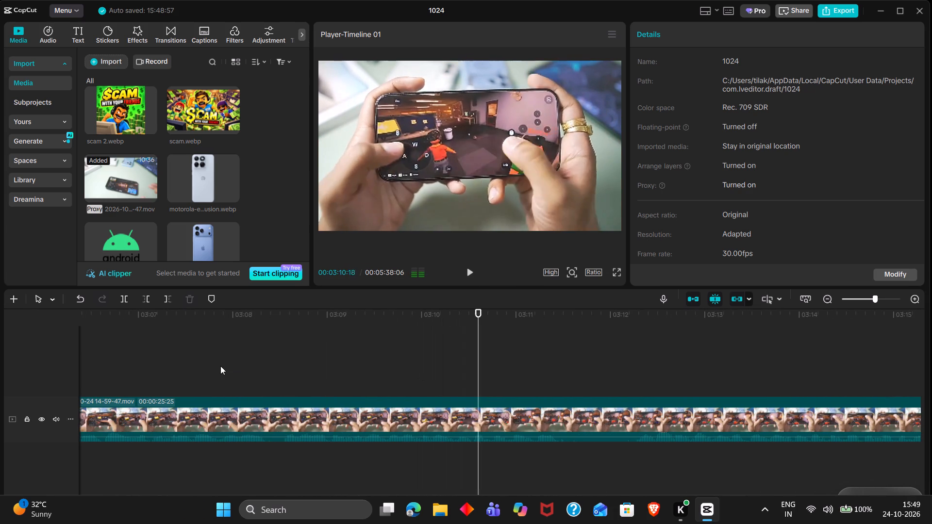
drag(220, 366, 263, 377)
key(ctrl+b)
key(space)
key(space)
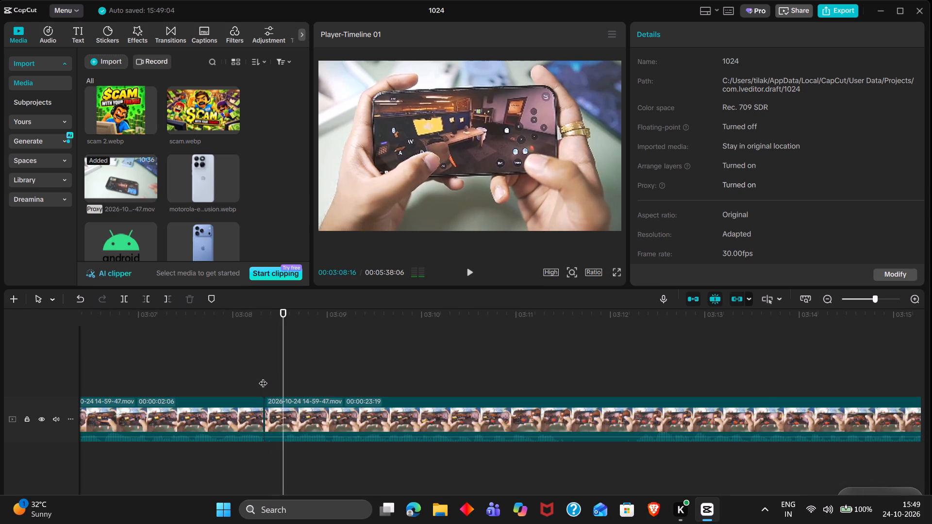
text(q)
Split the 23:13 piece at 00:03:11:07 and trim the first 26 frames off the part after the cut.
key(space)
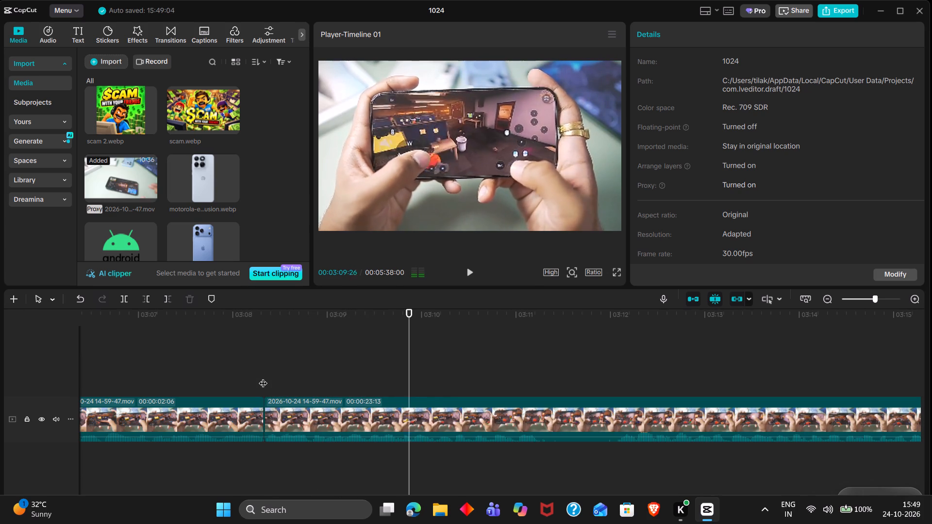
key(space)
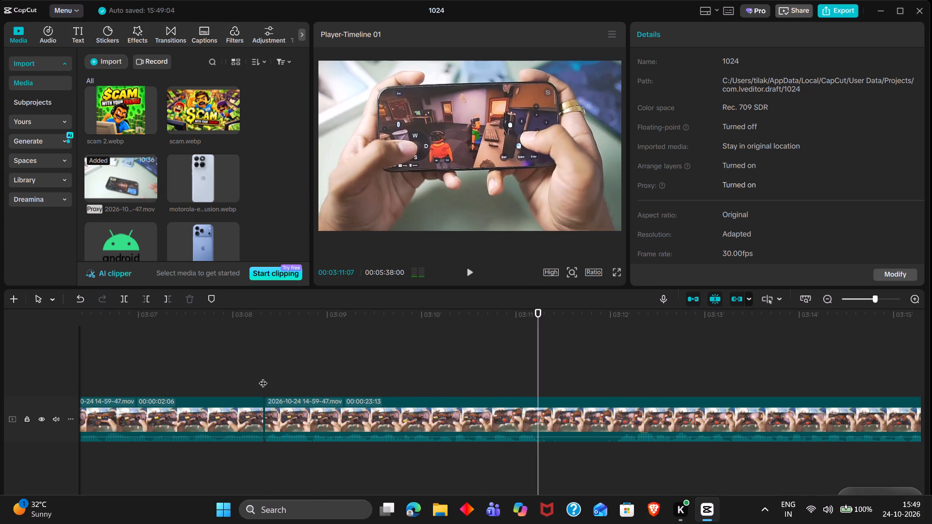
key(ctrl+b)
key(space)
key(space)
key(Right)
text(q)
Play the 19:20 piece after the 00:03:11:07 cut up to 00:03:14:21.
key(space)
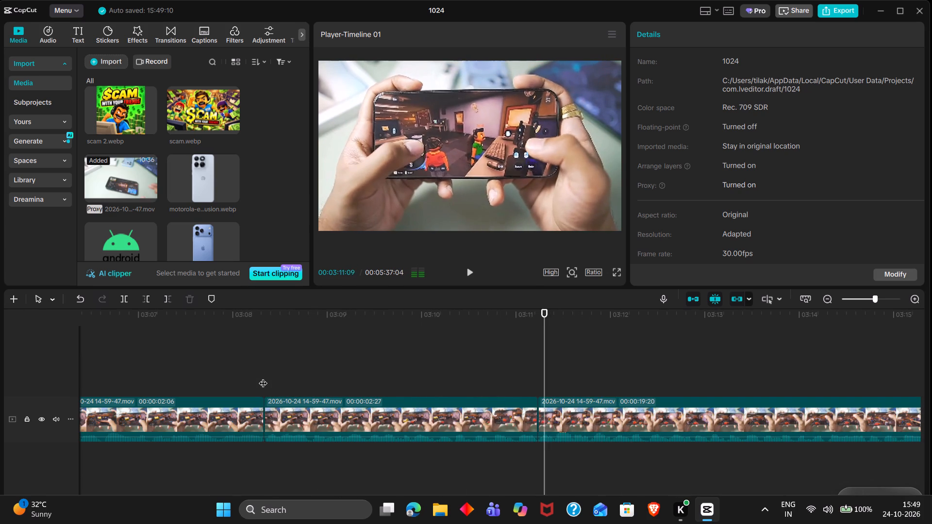
scroll(263, 377, left, 1)
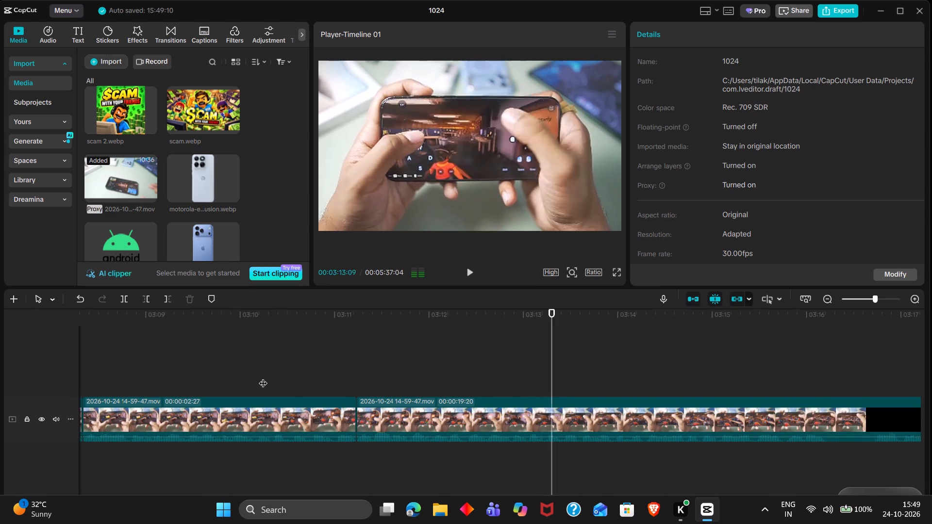
scroll(263, 377, left, 1)
key(space)
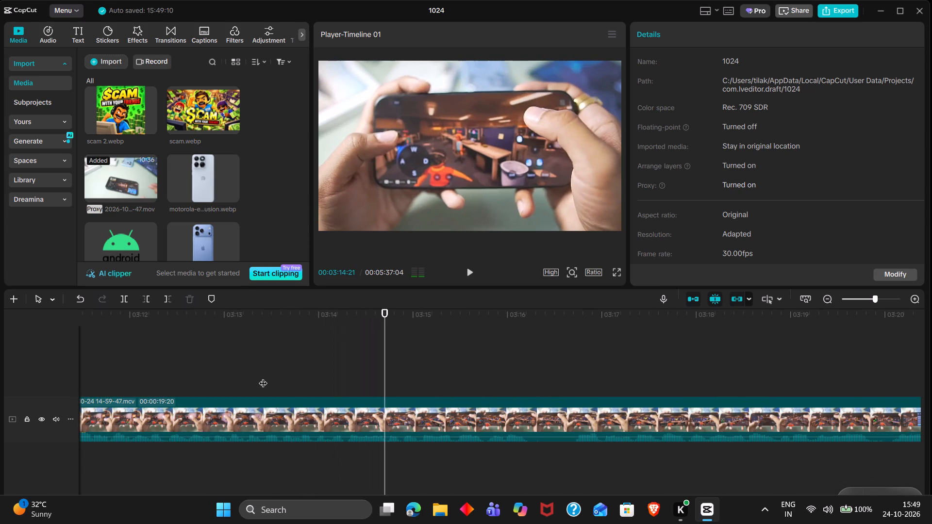
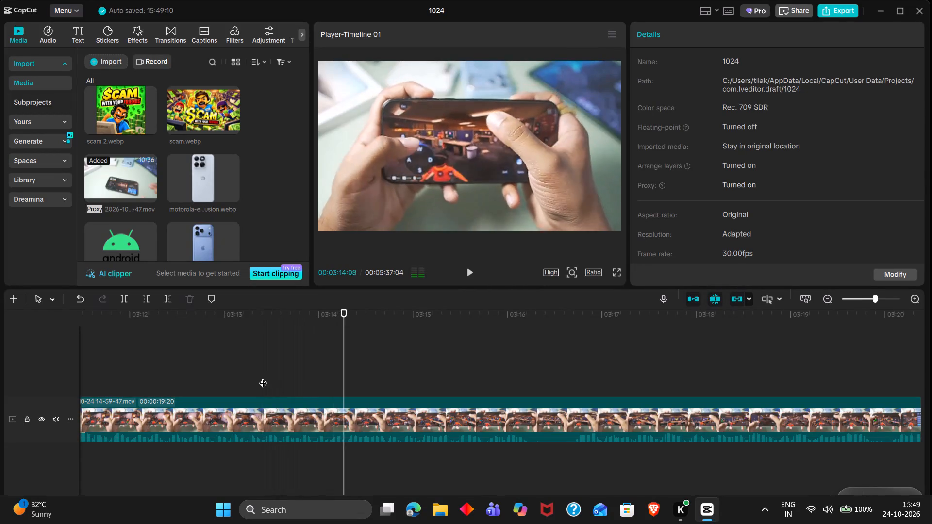
Split the 19:20 piece at 00:03:16:05 and trim the first 17 frames off the part after the cut.
key(space)
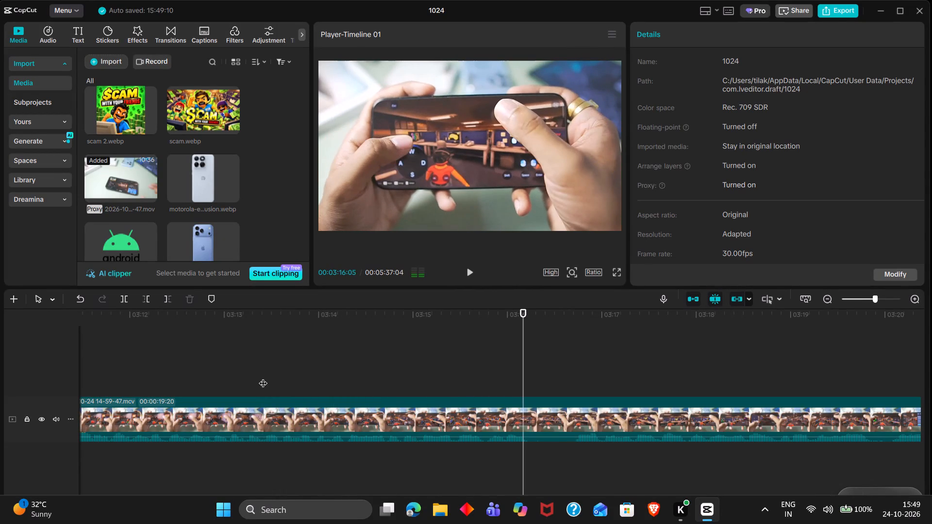
key(ctrl+b)
key(space)
key(space)
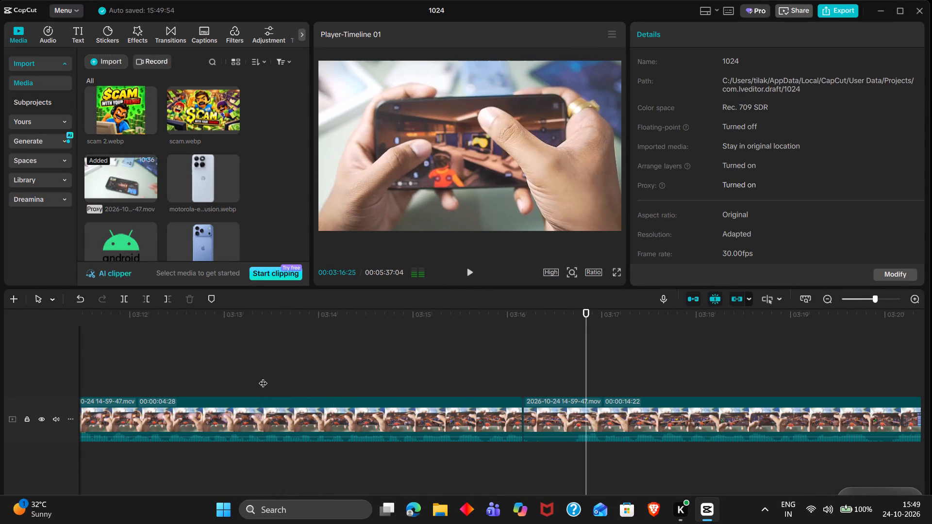
key(Left)
key(Left)
key(Left)
text(q)
Replay the 04:28 piece before the 00:03:16:05 cut and trim its last 22 frames.
key(space)
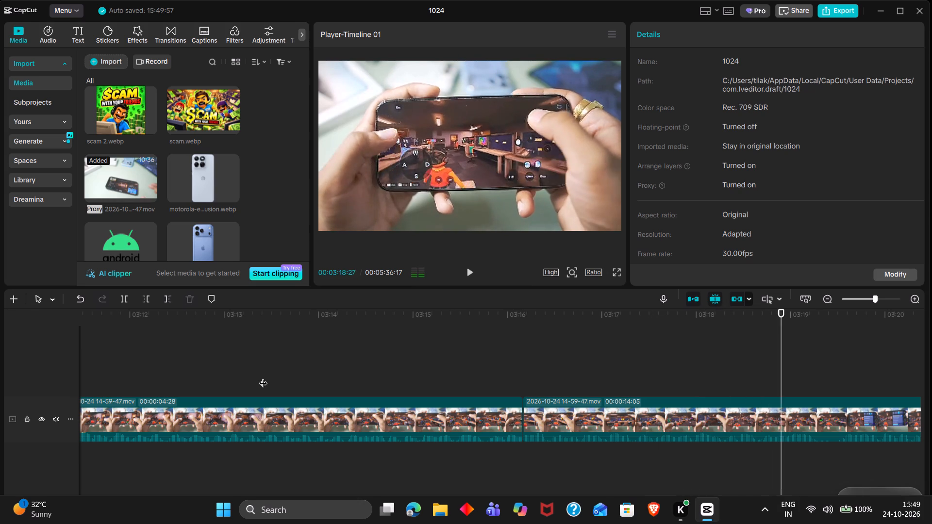
key(space)
double_click(205, 369)
key(space)
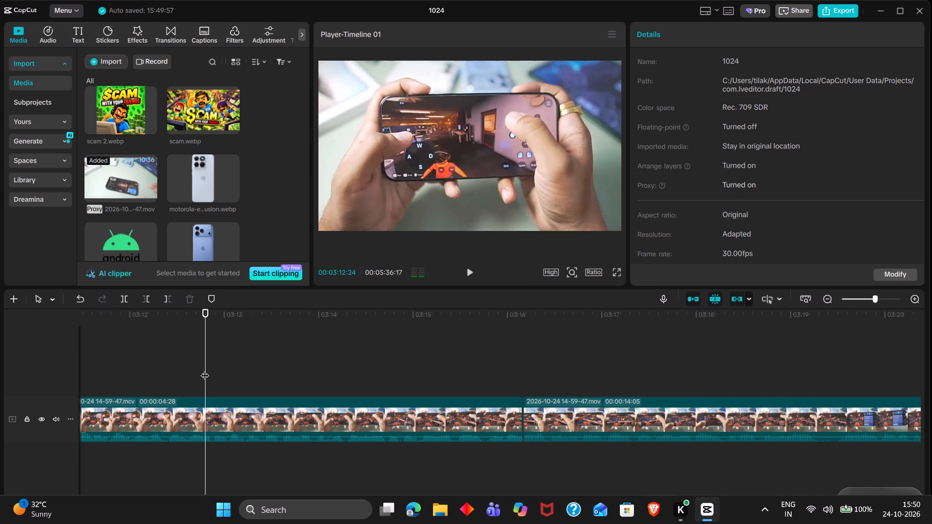
key(space)
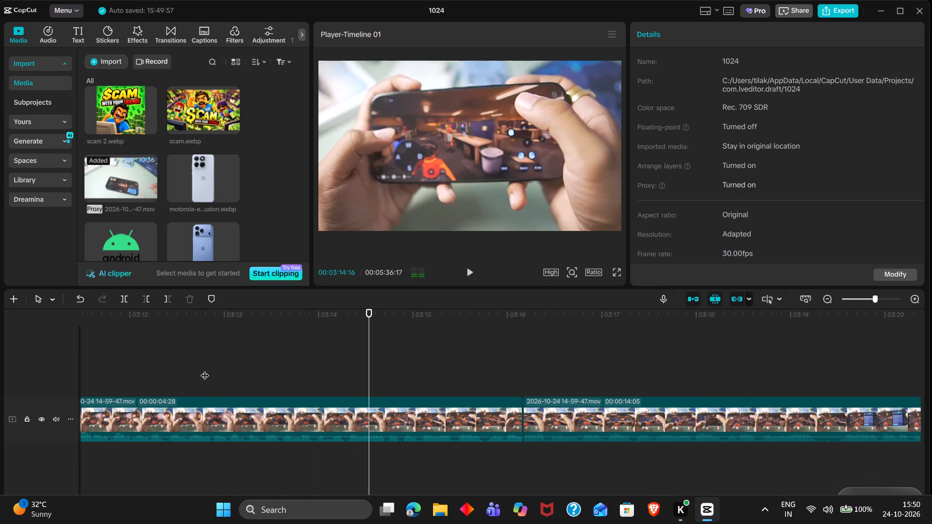
key(space)
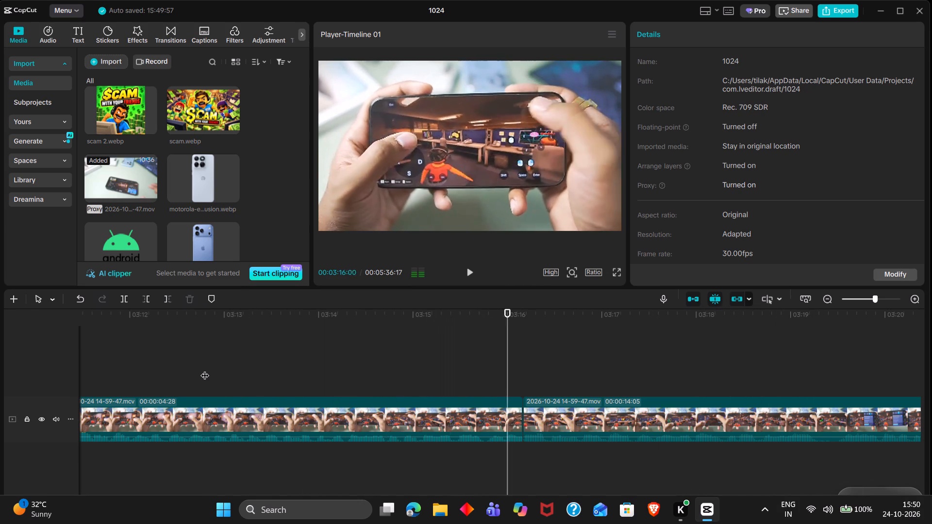
double_click(210, 368)
key(space)
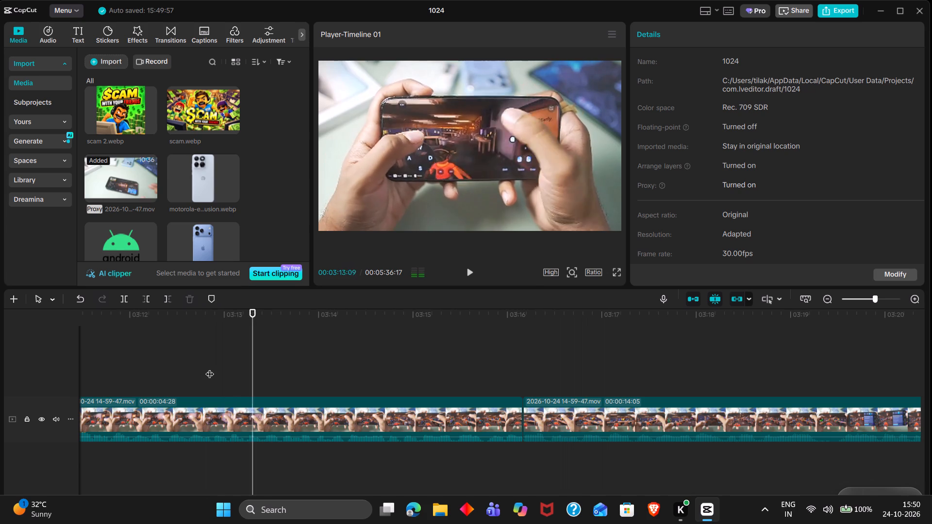
key(space)
key(space)
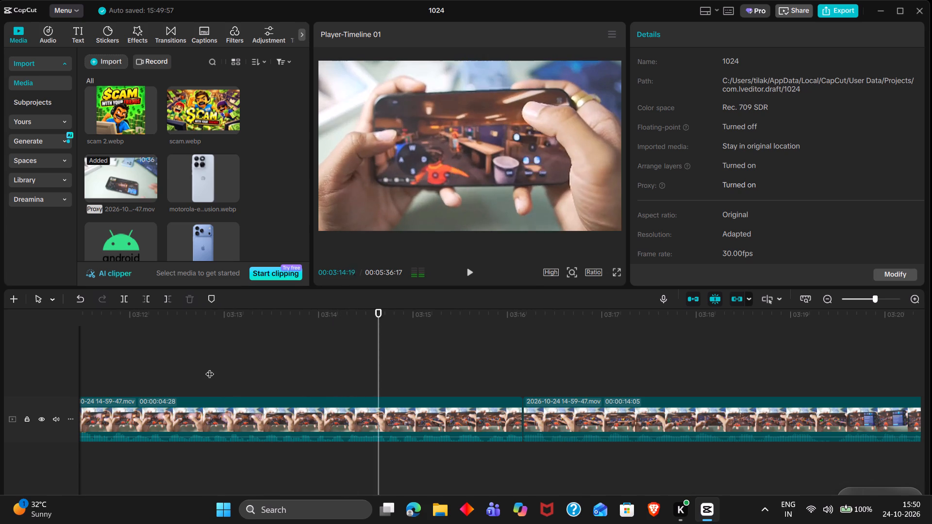
key(space)
key(space)
key(space)
key(space)
key(space)
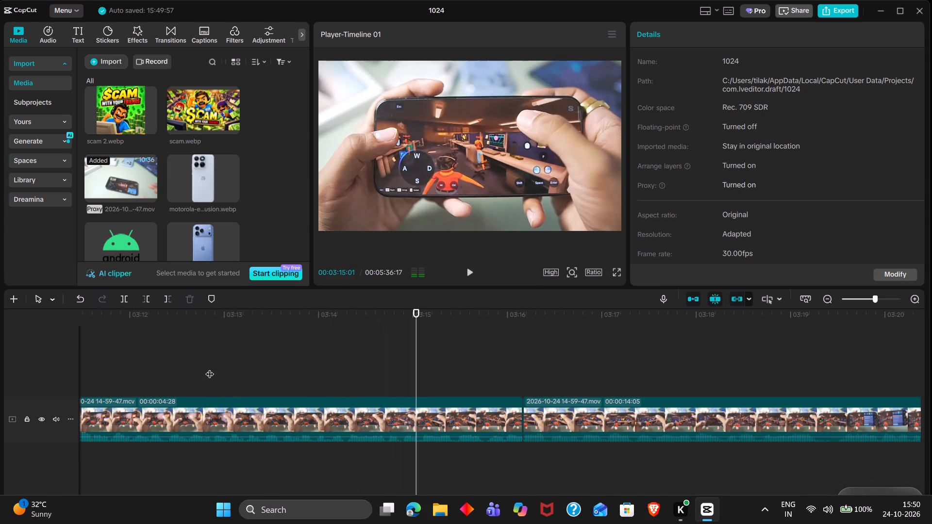
key(space)
key(space)
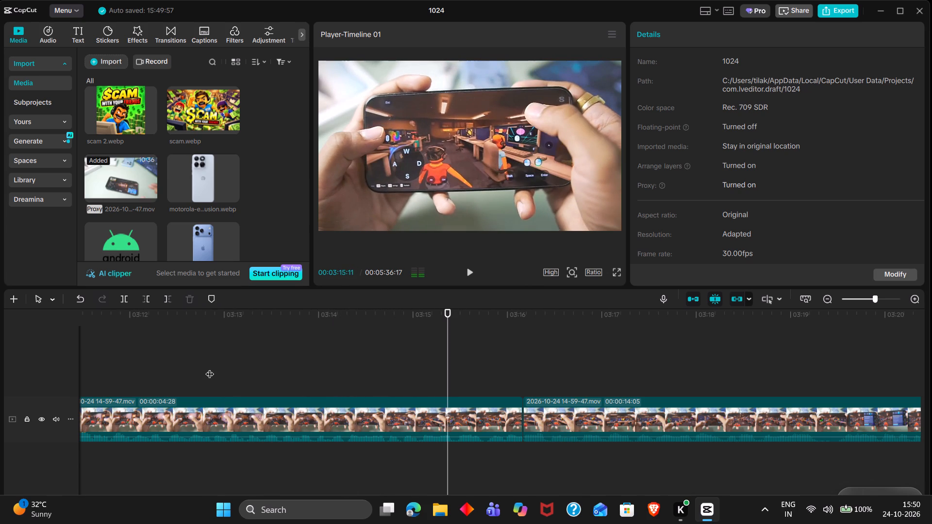
key(space)
key(space)
text(w)
Split the 14:05 piece at 00:03:18:15 and trim the first 9 frames off the part after the cut.
key(space)
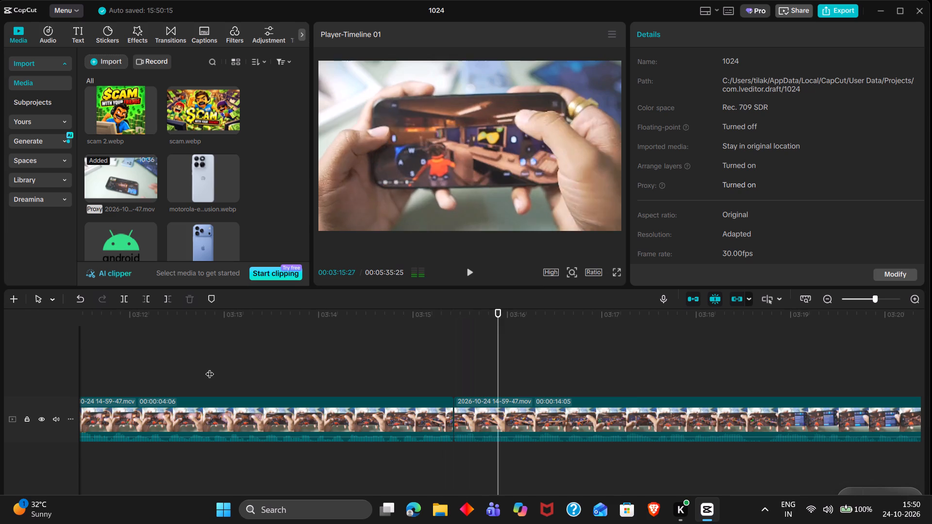
double_click(389, 389)
key(space)
scroll(389, 389, left, 2)
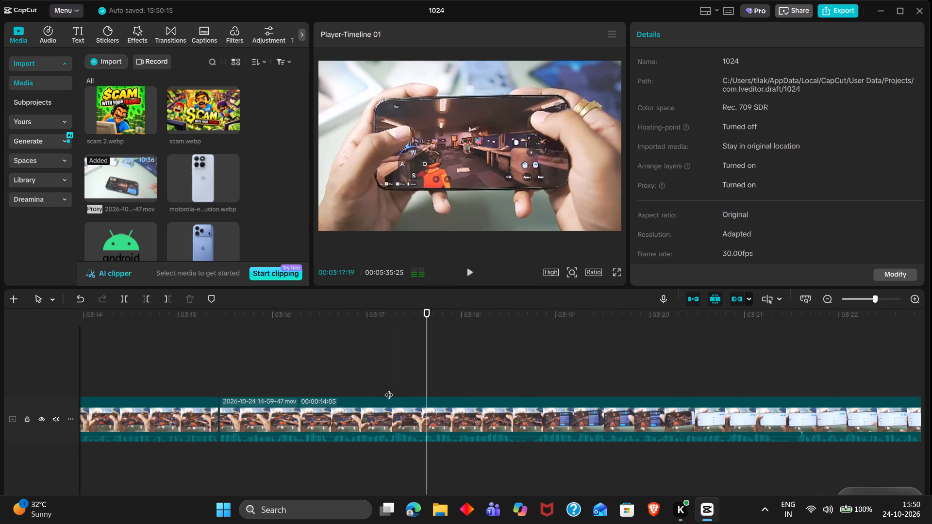
key(space)
key(Right)
key(ctrl+b)
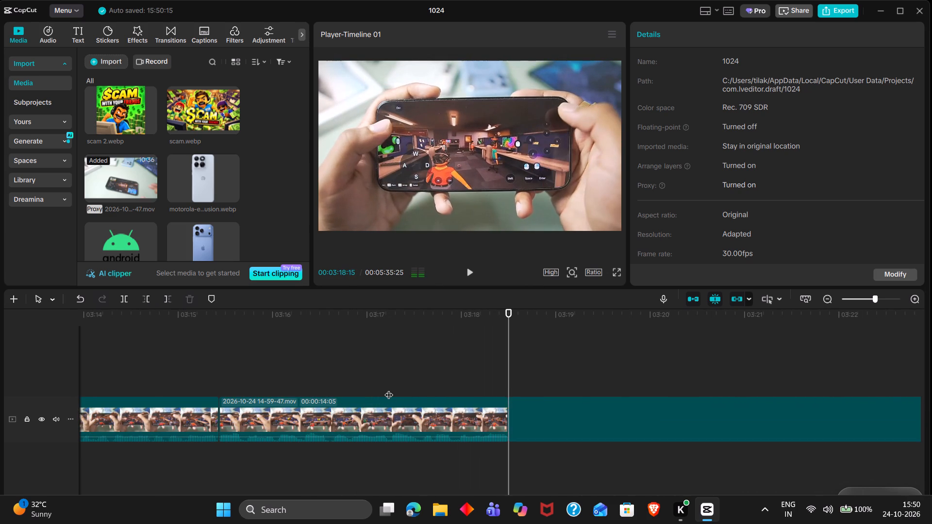
key(space)
key(space)
text(q)
Split the 10:24 piece at 00:03:20:29 and trim the first 9 frames off the part after the cut.
key(space)
scroll(389, 389, left, 1)
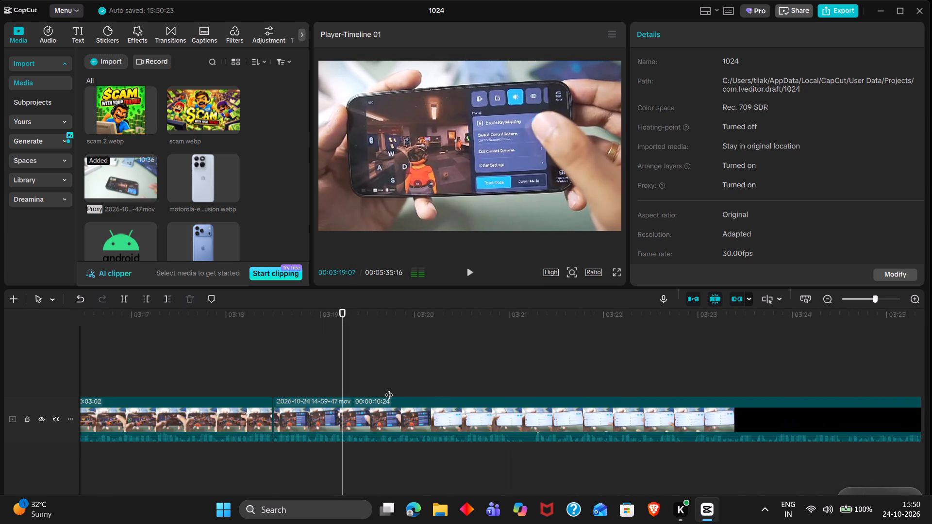
key(space)
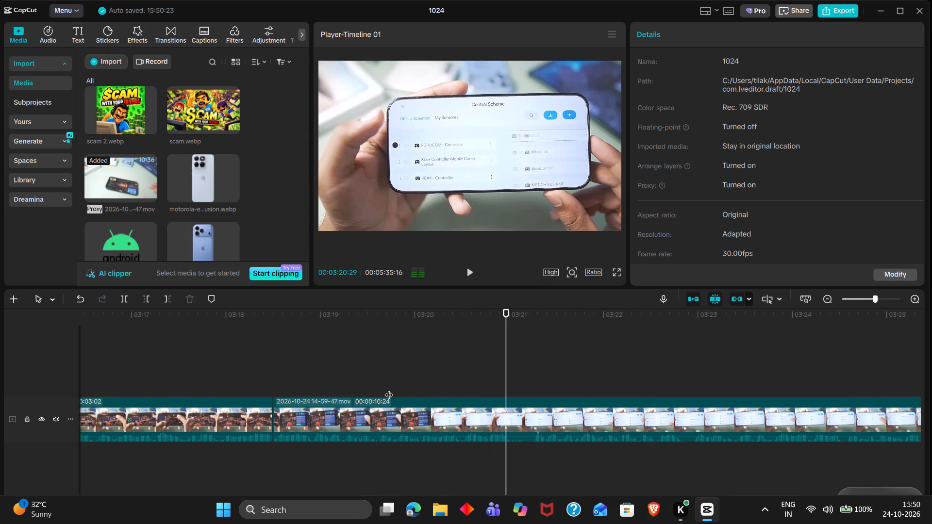
key(ctrl+b)
key(space)
key(space)
key(Right)
text(q)
Split the 08:01 piece at 00:03:22:15 and trim the first 5 frames off the part after the cut.
key(space)
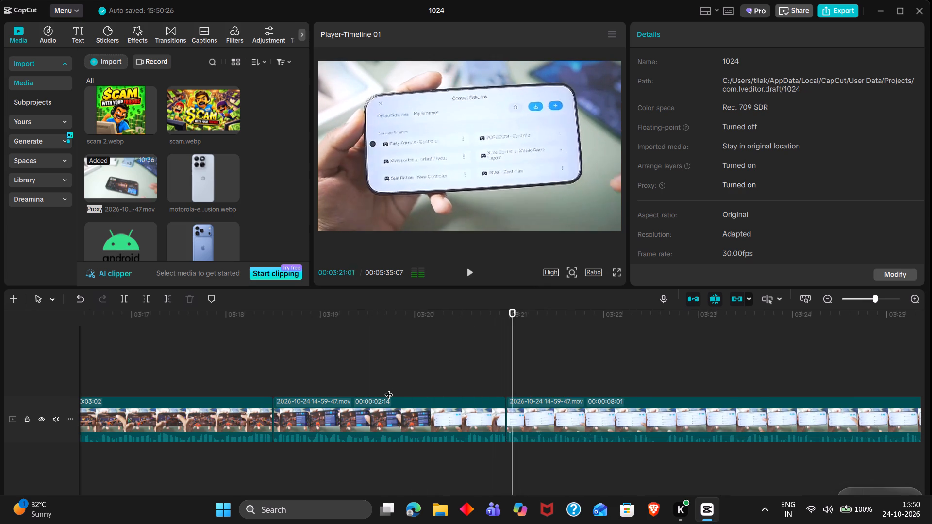
scroll(389, 389, left, 1)
key(space)
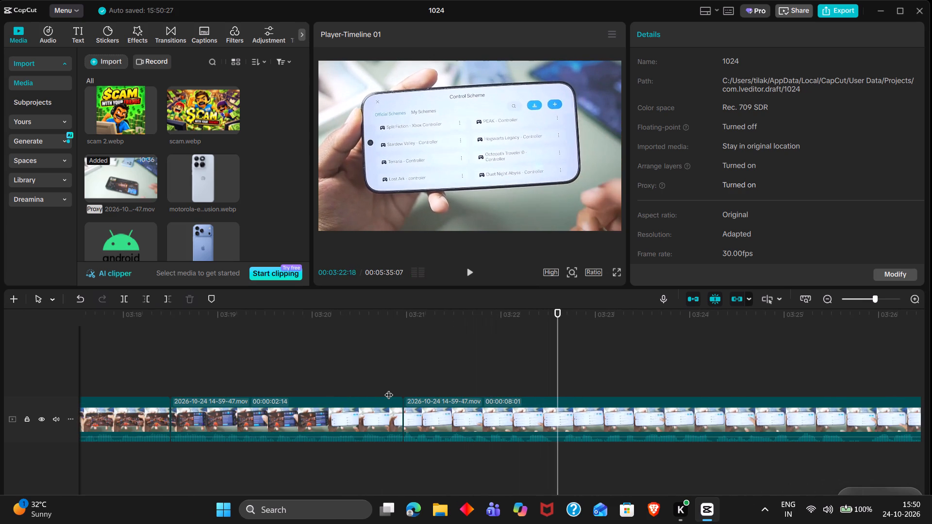
key(Left)
key(Left)
key(Left)
key(ctrl+b)
key(space)
key(space)
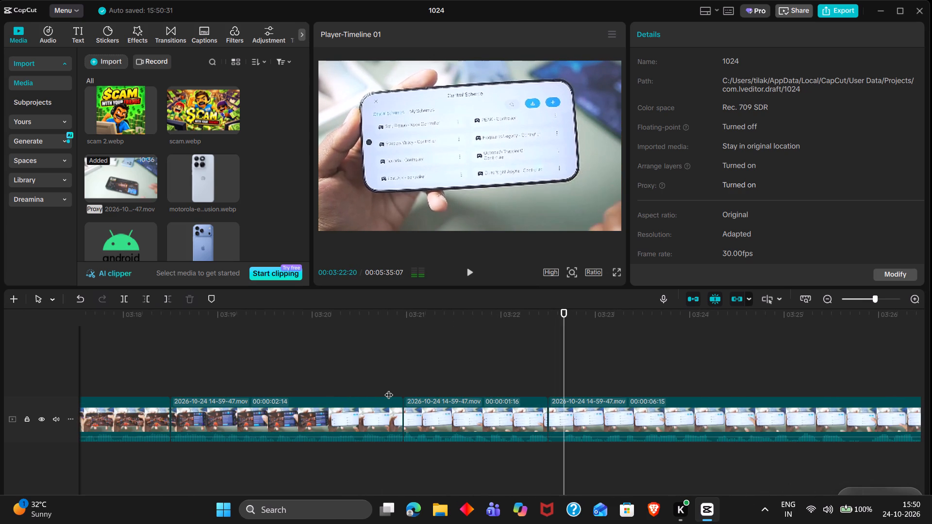
text(q)
Split the 06:10 piece at 00:03:25:14 and trim the first 10 frames off the part after the cut.
key(space)
scroll(471, 405, left, 2)
key(space)
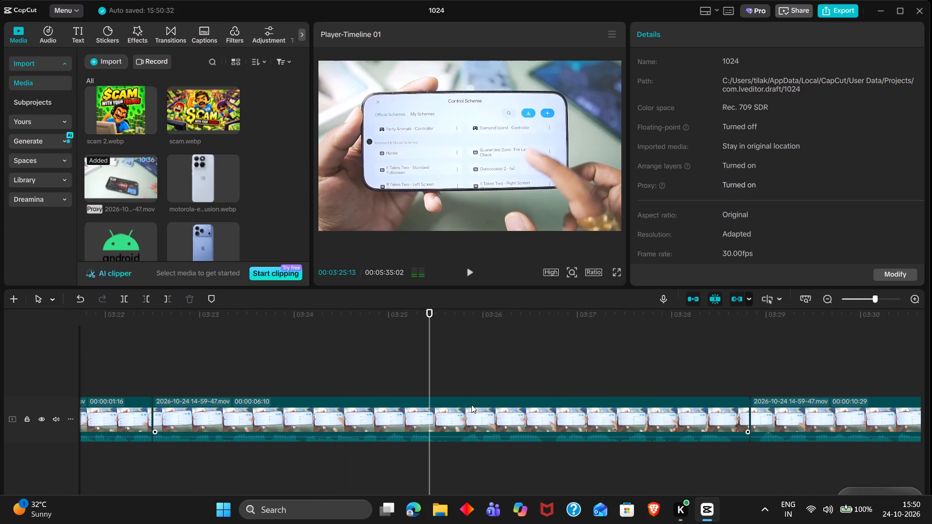
key(Right)
key(ctrl+b)
key(space)
key(space)
text(q)
Split the 03:01 piece at 00:03:26:08 and trim the first 5 frames off the part after the cut.
key(space)
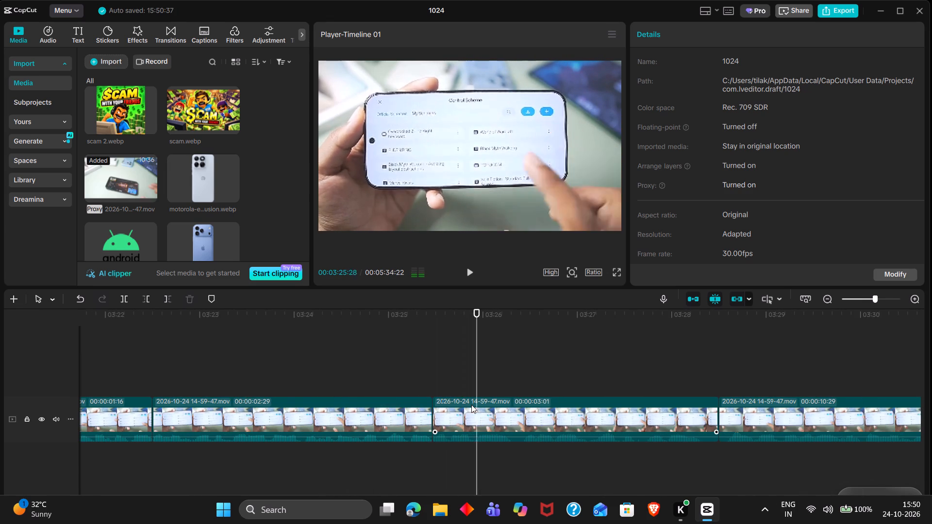
double_click(511, 375)
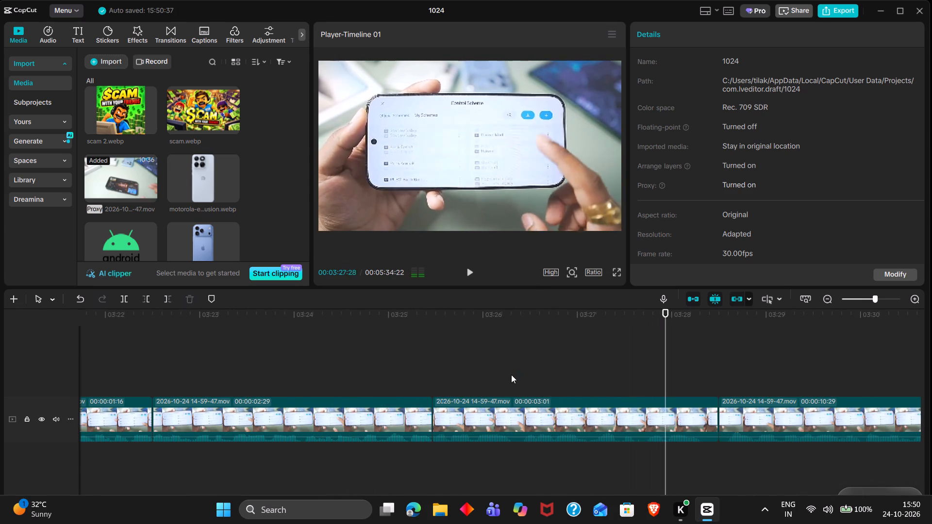
key(ctrl+b)
key(space)
key(space)
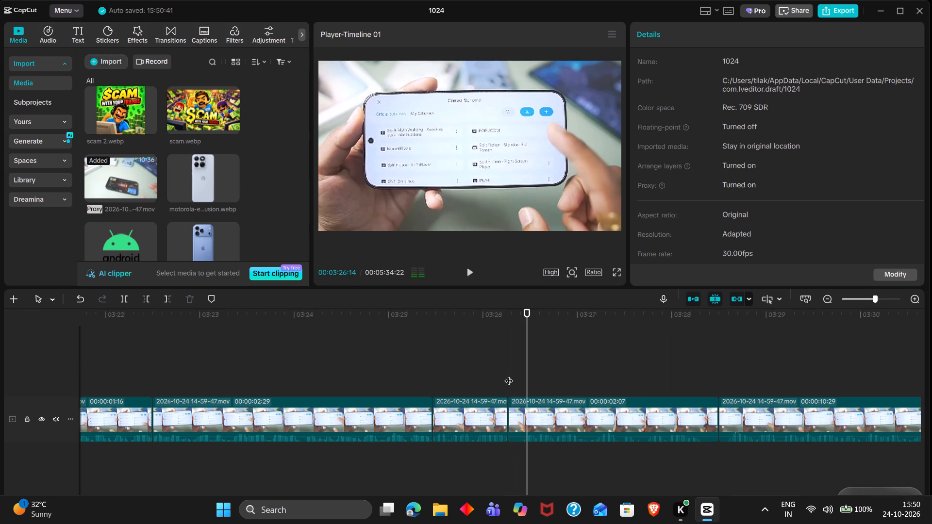
key(Left)
text(q)
Trim the last 6 frames off the 02:02 piece and the first 4 frames off the 10:29 piece following it.
key(space)
scroll(509, 375, left, 1)
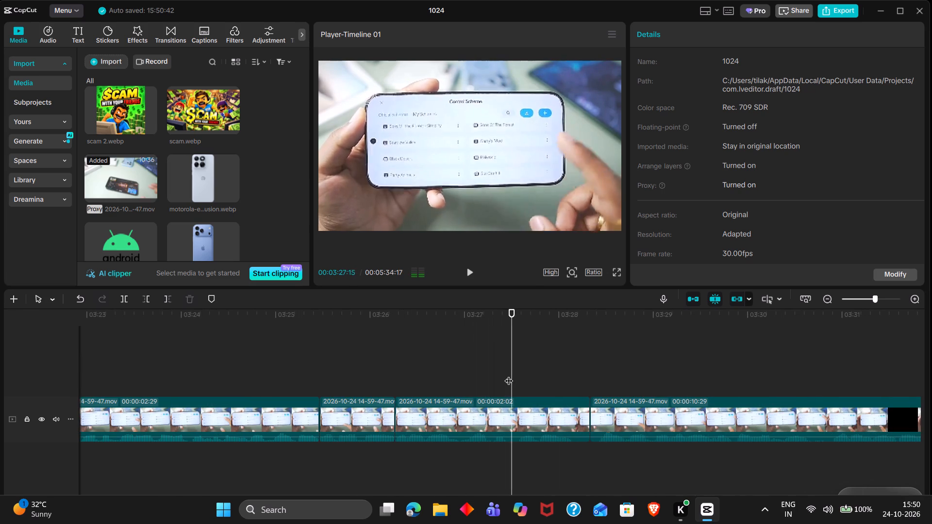
key(space)
key(Left)
text(w q)
Split the 10:25 piece at 00:03:30:09 and trim the first 8 frames off the part after the cut.
key(space)
scroll(509, 375, left, 1)
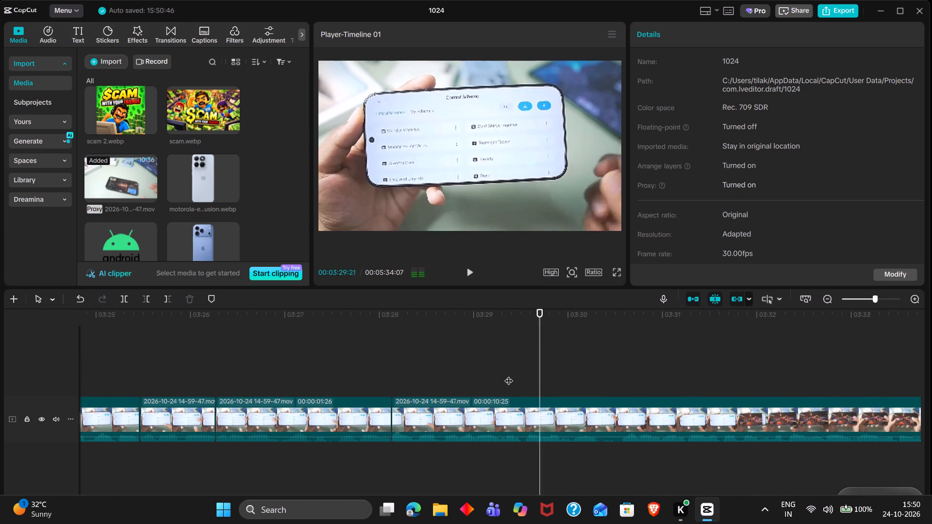
key(space)
key(Right)
key(ctrl+b)
key(space)
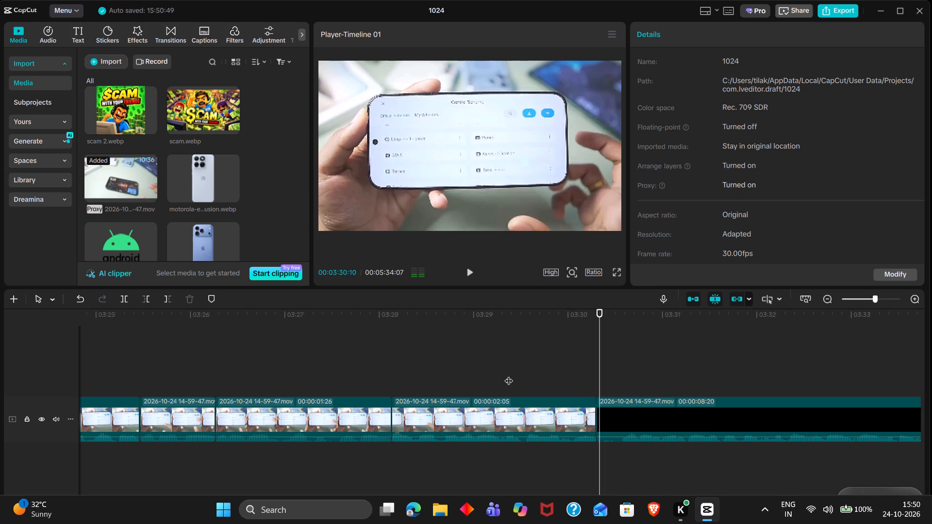
key(space)
text(q)
Split the 08:12 piece at 00:03:34:18 and trim the first 7 frames off the part after the cut.
key(space)
scroll(509, 375, left, 1)
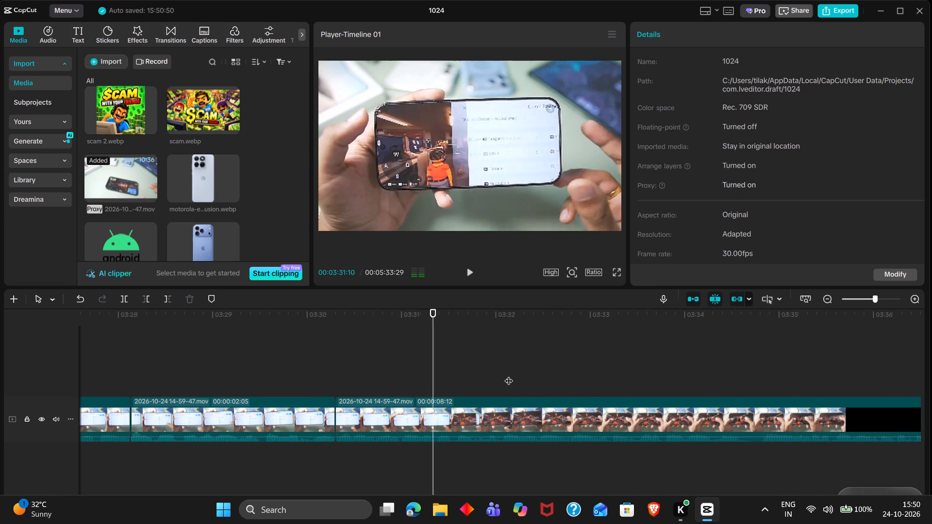
scroll(509, 375, left, 2)
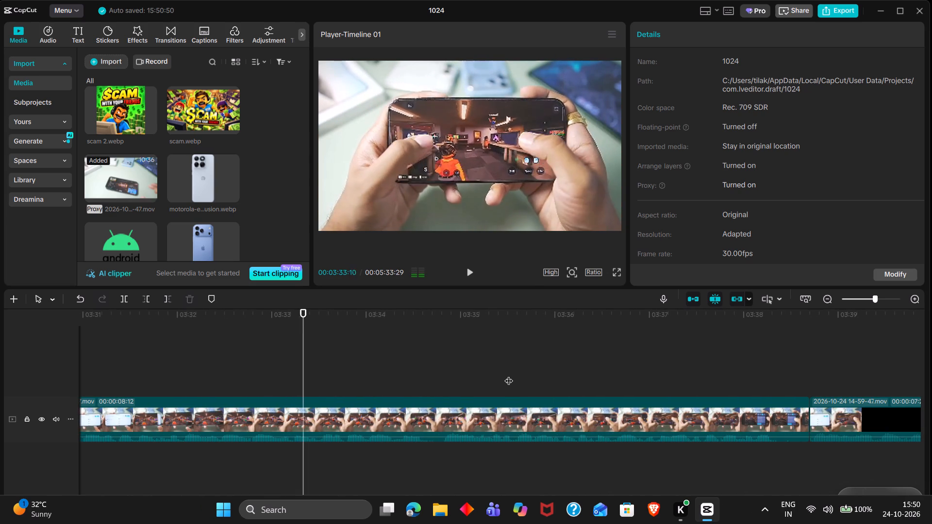
key(space)
key(ctrl+b)
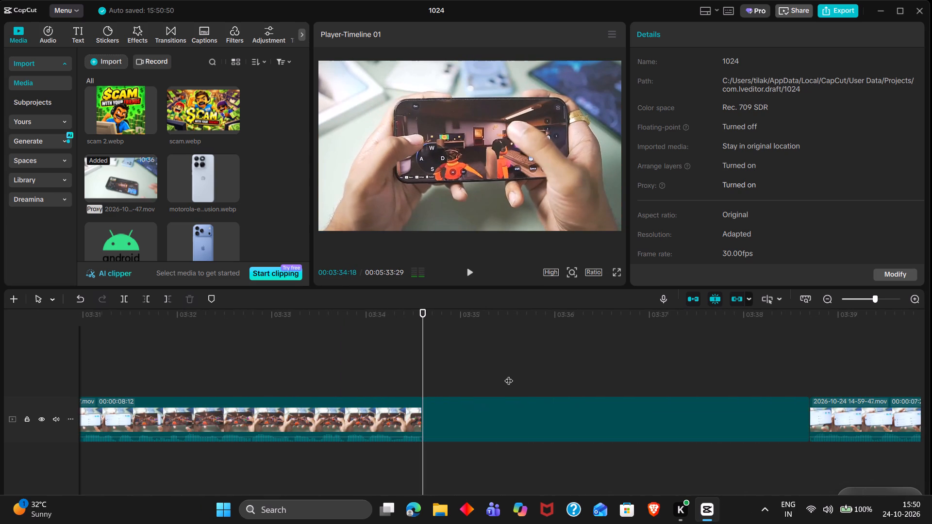
key(space)
key(space)
key(Right)
key(Right)
text(q)
Trim the last 13 frames off the 03:26 piece and the first frame off the 07:20 piece following it.
key(space)
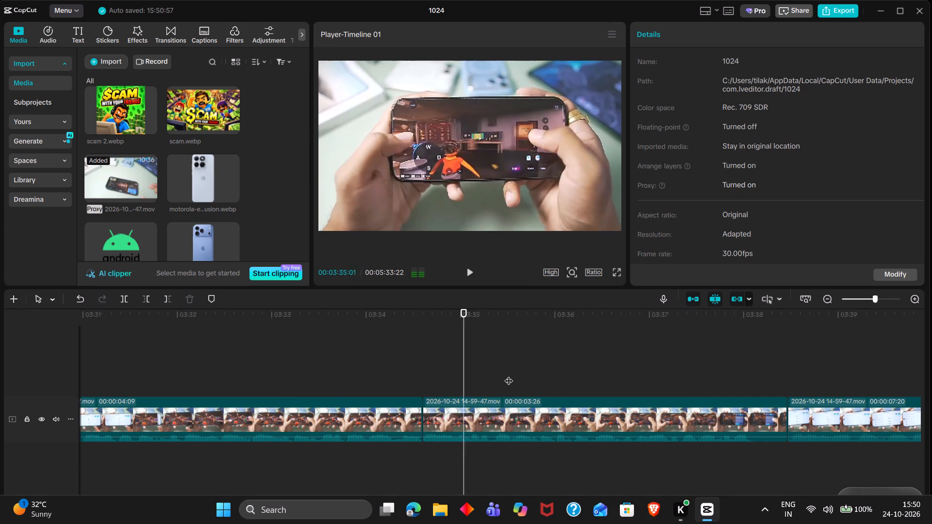
scroll(509, 375, left, 1)
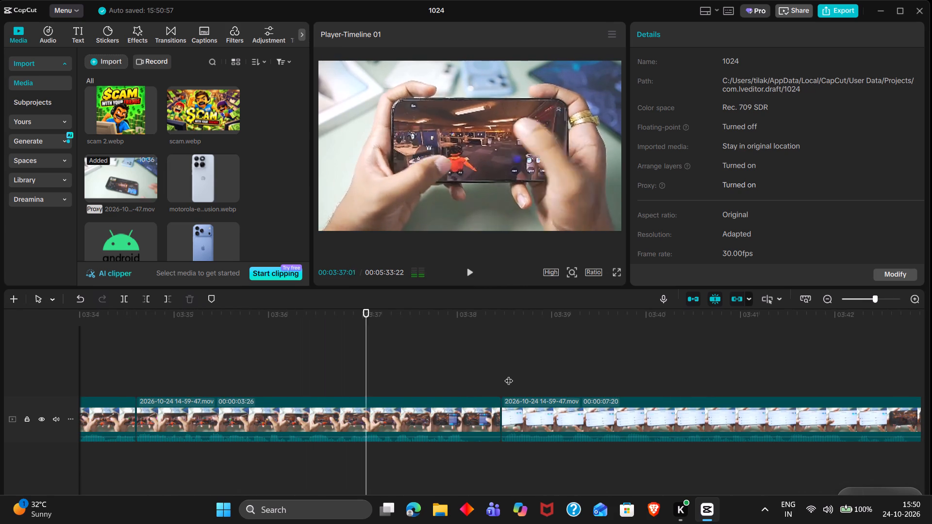
key(space)
key(Left)
key(w)
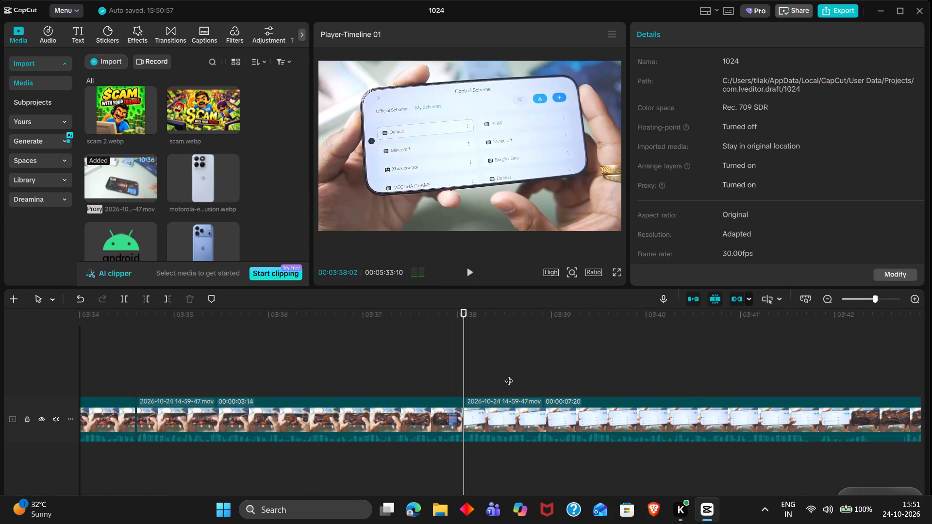
key(Right)
key(q)
key(Left)
text(w)
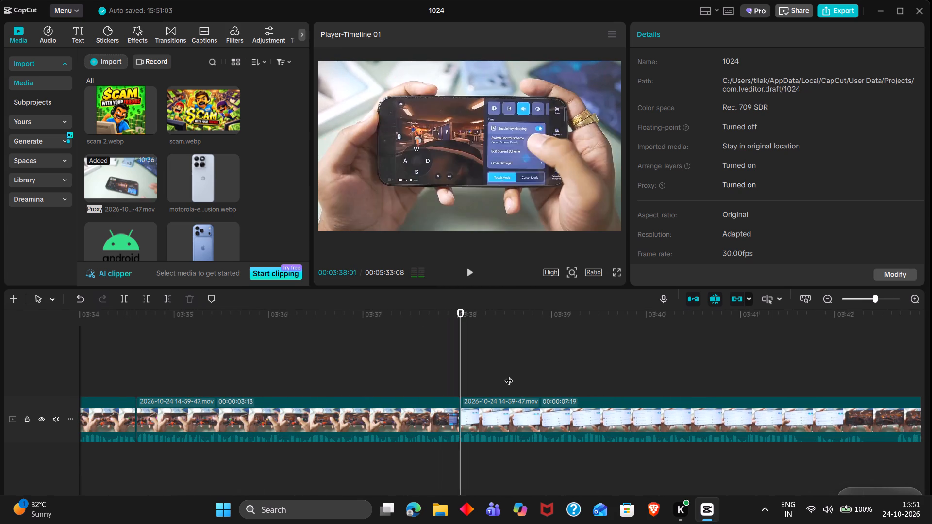
Split the 07:19 piece at 00:03:41:18 and trim the first 5 frames off the part after the cut.
key(space)
scroll(509, 375, left, 1)
scroll(431, 366, left, 1)
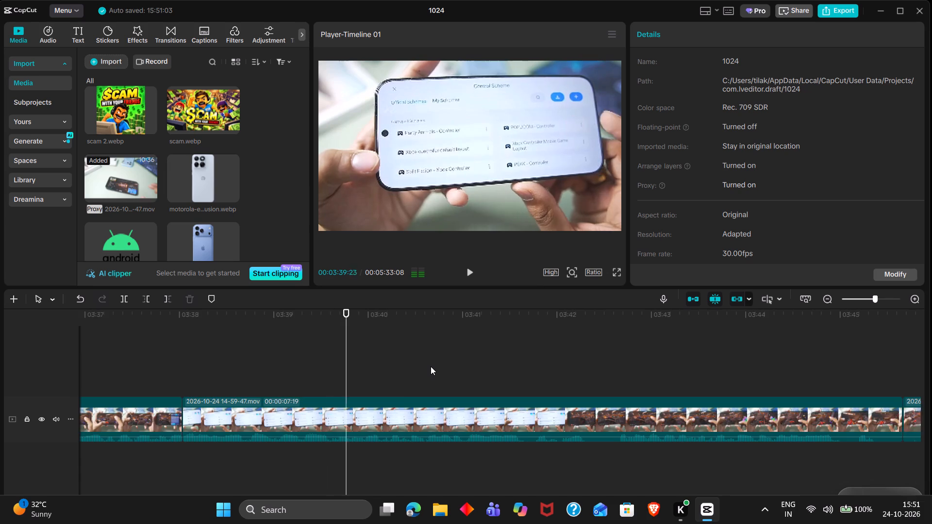
scroll(431, 366, left, 1)
key(space)
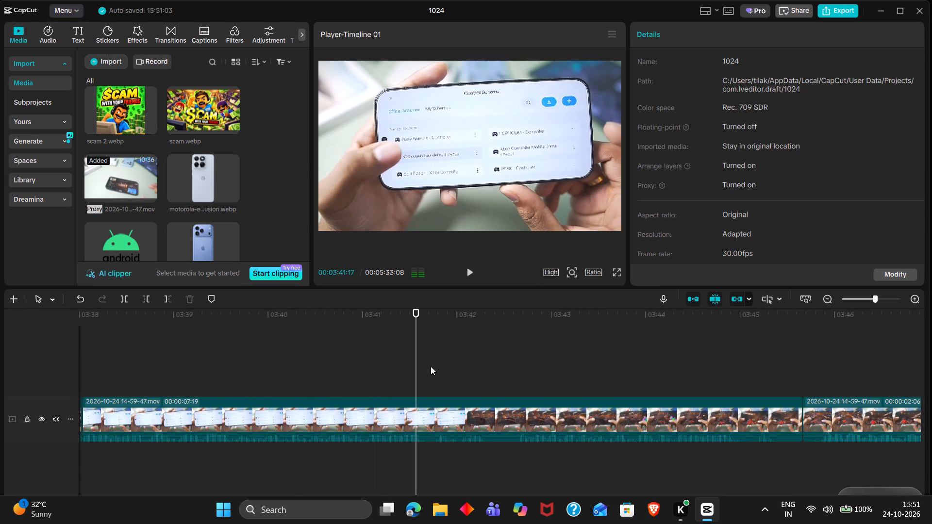
key(Right)
key(ctrl+b)
key(space)
key(space)
text(q)
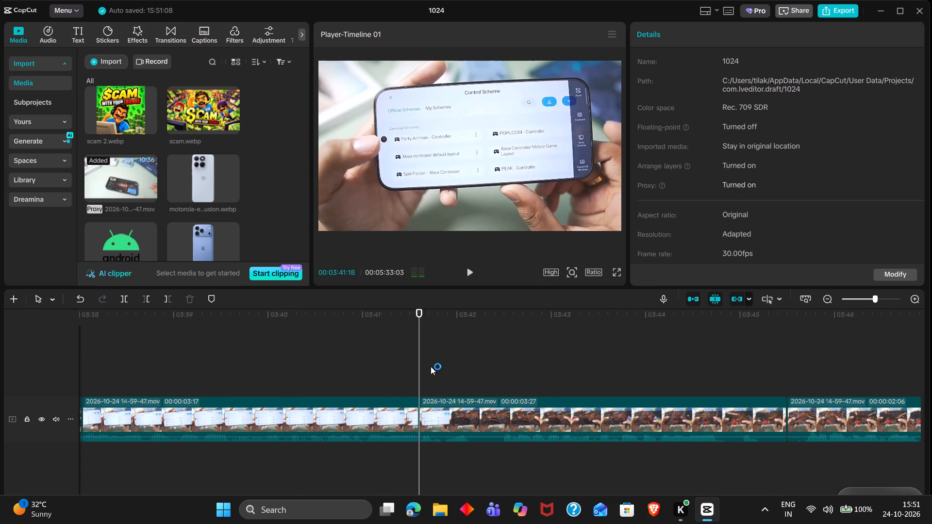
Trim the first 27 frames off the 03:27 piece after the 00:03:41:18 cut.
key(space)
key(space)
key(space)
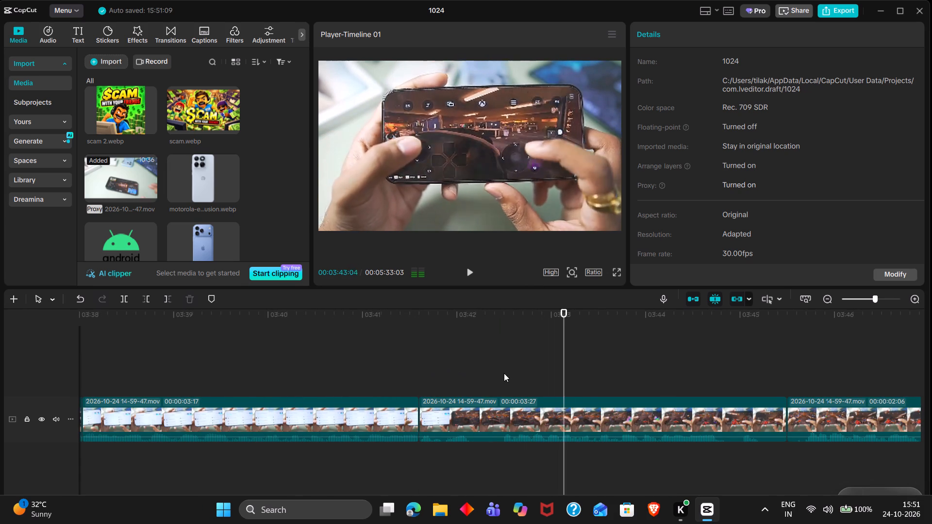
double_click(504, 373)
text(q)
Trim the last 23 frames off the 03:00 piece and the first 6 frames off the 02:06 piece following it.
key(space)
scroll(504, 374, left, 1)
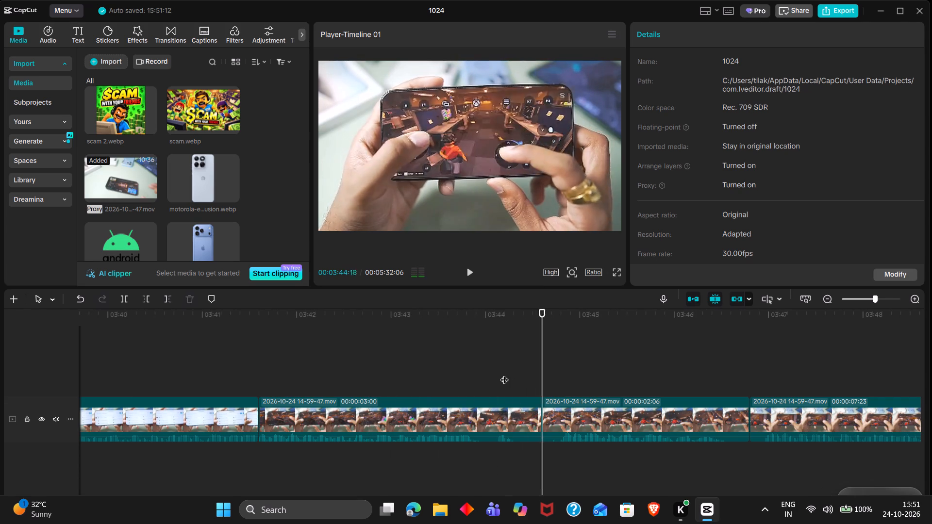
double_click(468, 372)
text(w)
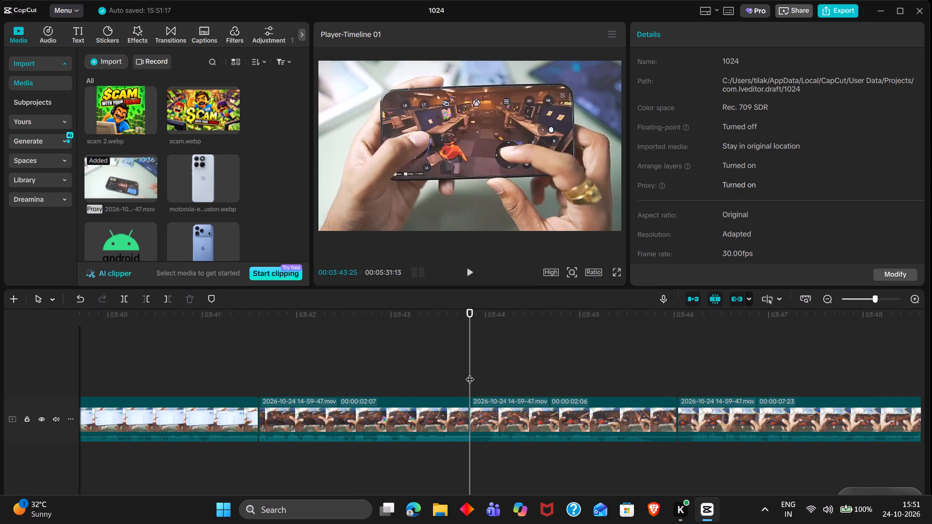
key(space)
key(space)
key(Right)
text(q)
Trim the last 10 frames off the 02:00 piece and the first 5 frames off the 07:23 piece following it.
key(space)
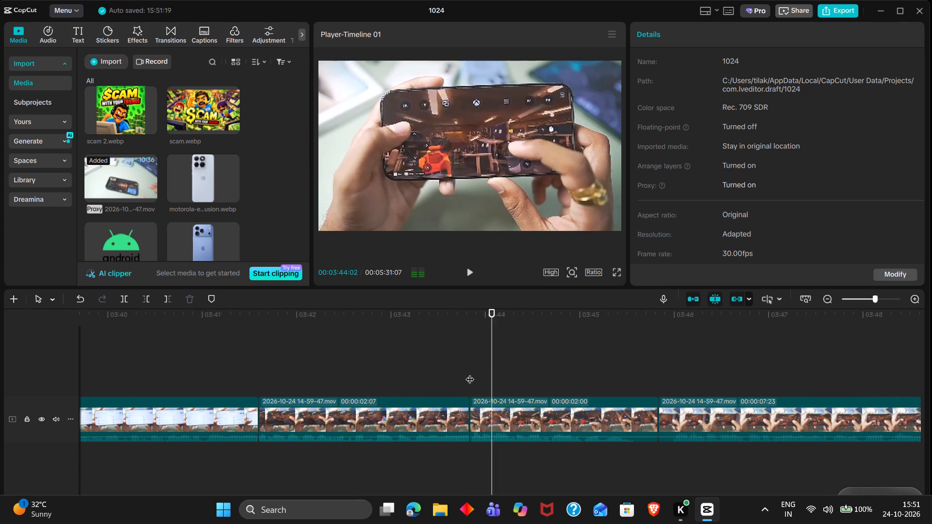
key(space)
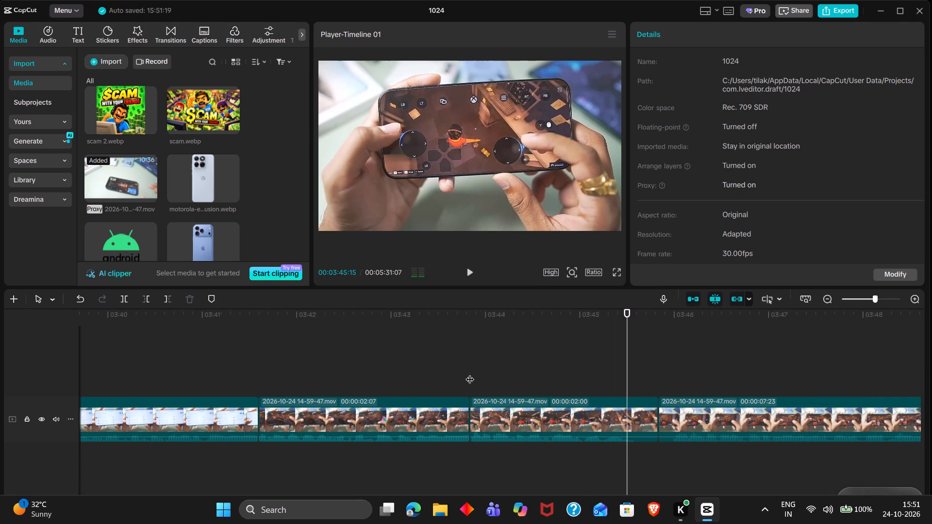
text(w)
key(space)
key(space)
key(Right)
key(Right)
text(q)
Split the 07:18 piece at 00:03:51:12 and trim the first 7 frames off the part after the cut.
key(space)
scroll(470, 373, left, 1)
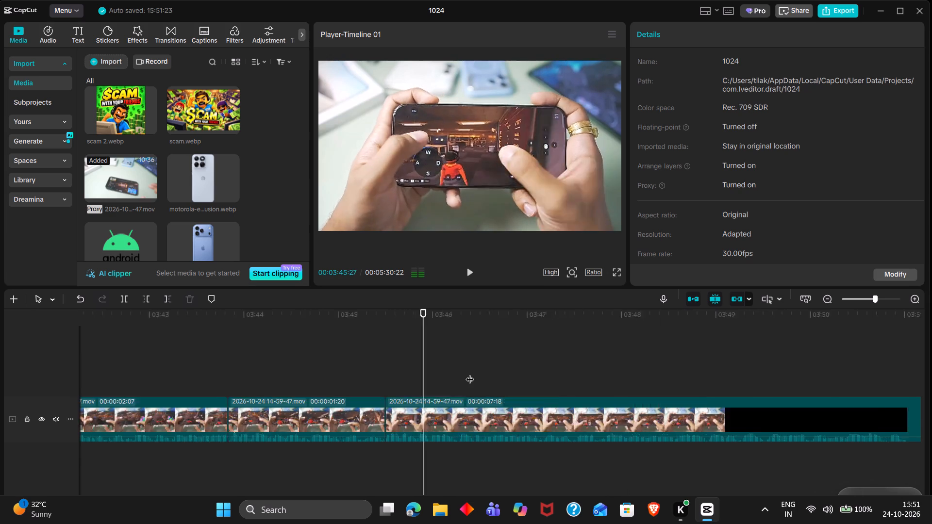
scroll(470, 373, left, 2)
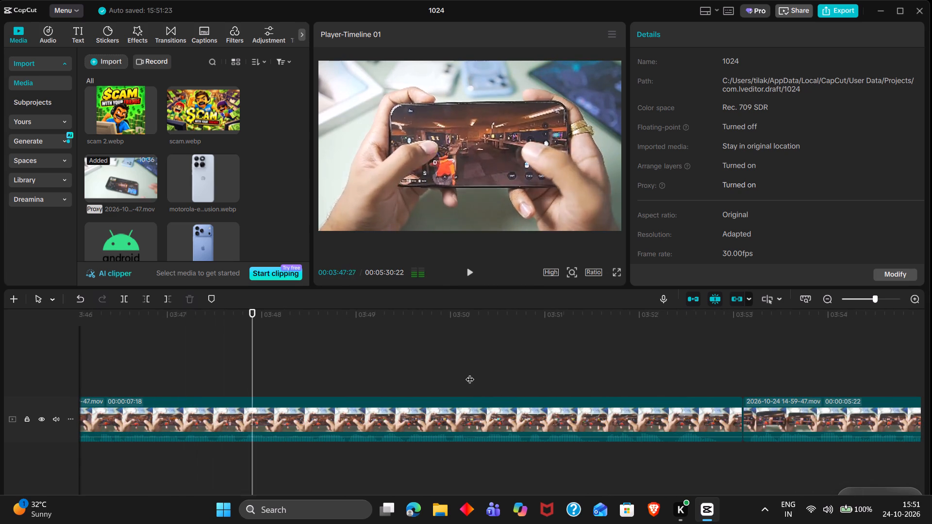
scroll(470, 373, left, 1)
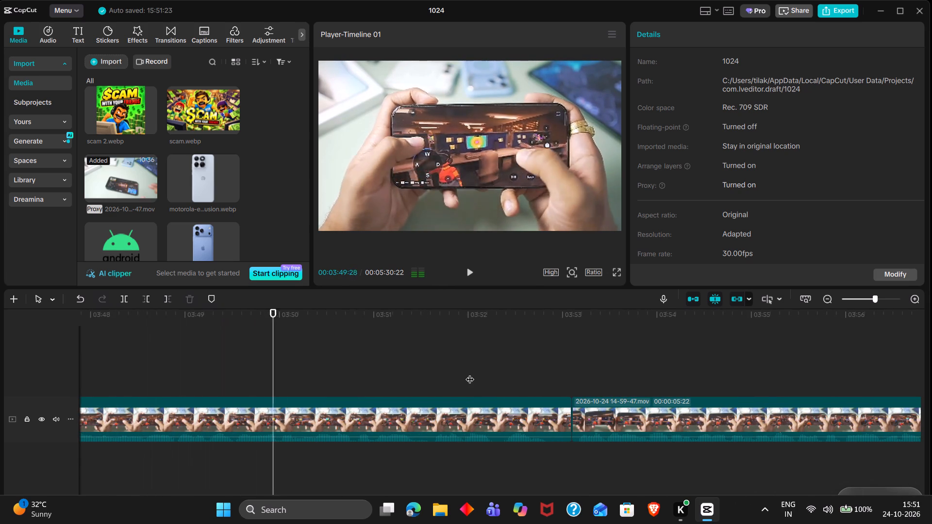
key(space)
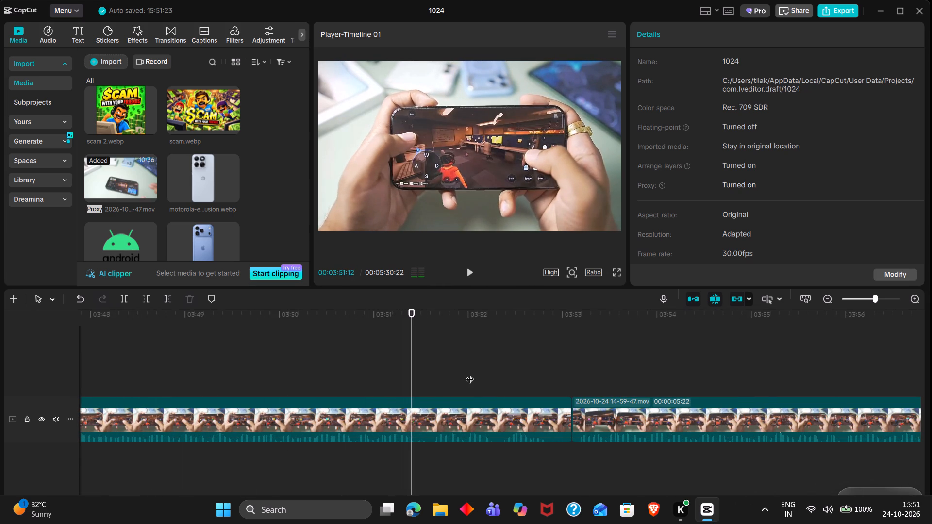
key(ctrl+b)
key(space)
key(space)
key(Right)
text(q)
Delete the 01:14 piece after the cut and trim the first 3 frames off the 05:22 piece that follows.
key(space)
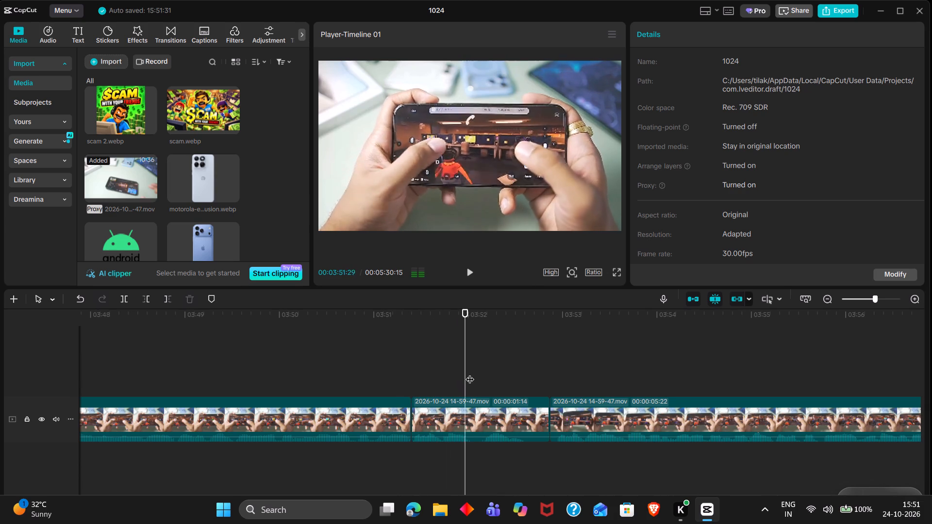
click(471, 373)
drag(471, 373, 442, 367)
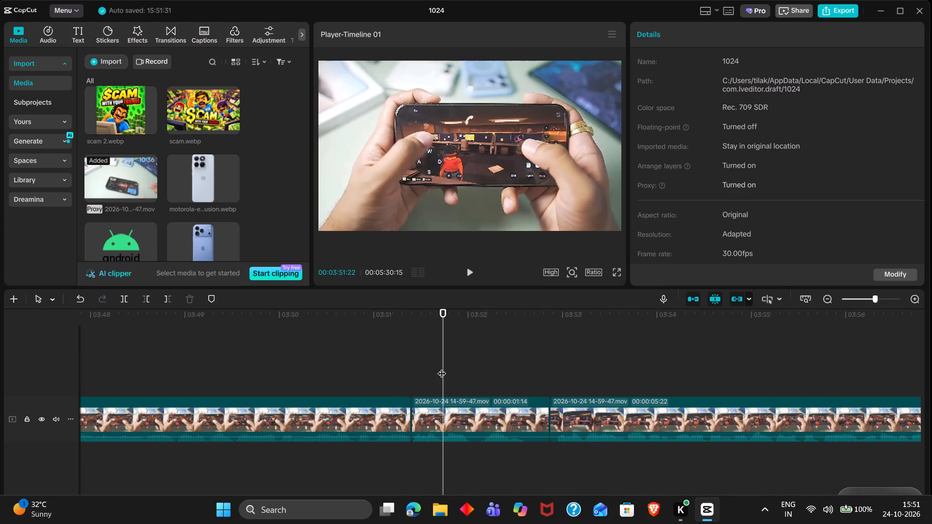
click(450, 425)
key(BackSpace)
click(414, 378)
drag(414, 378, 415, 379)
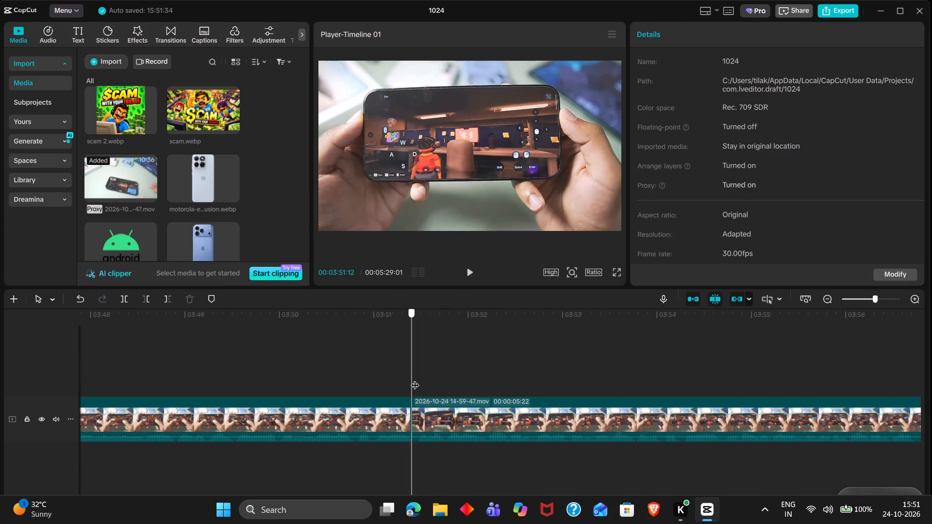
drag(415, 379, 420, 382)
key(q)
Trim the last 13 frames off the 05:19 piece, ending it at 00:03:56:18.
click(319, 370)
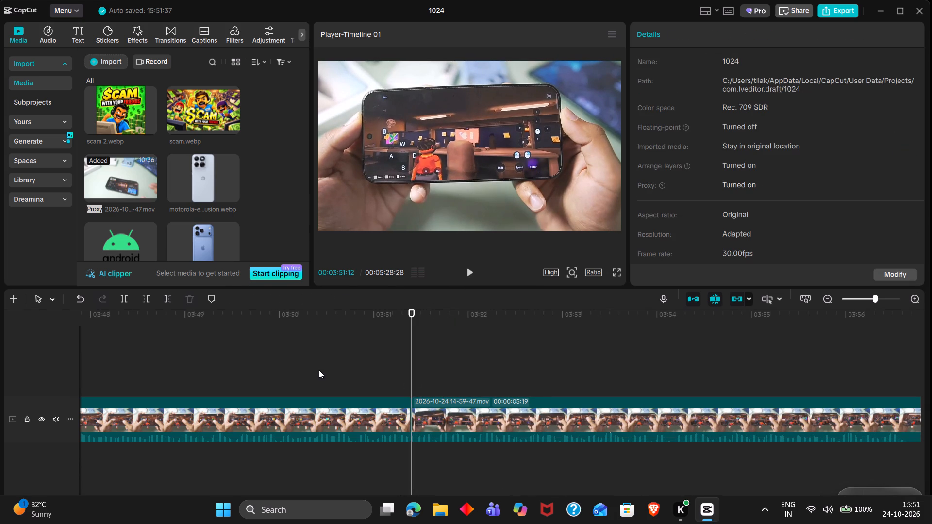
drag(319, 370, 267, 368)
key(space)
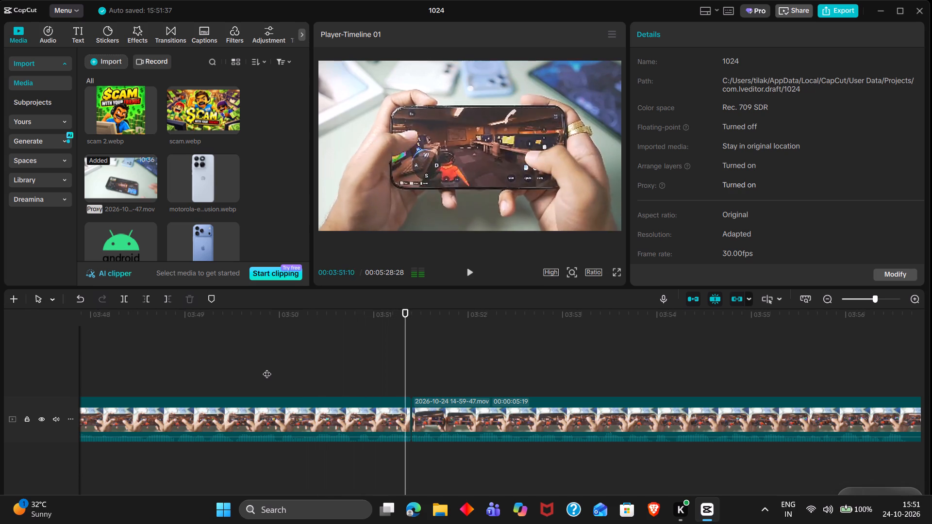
scroll(267, 368, left, 1)
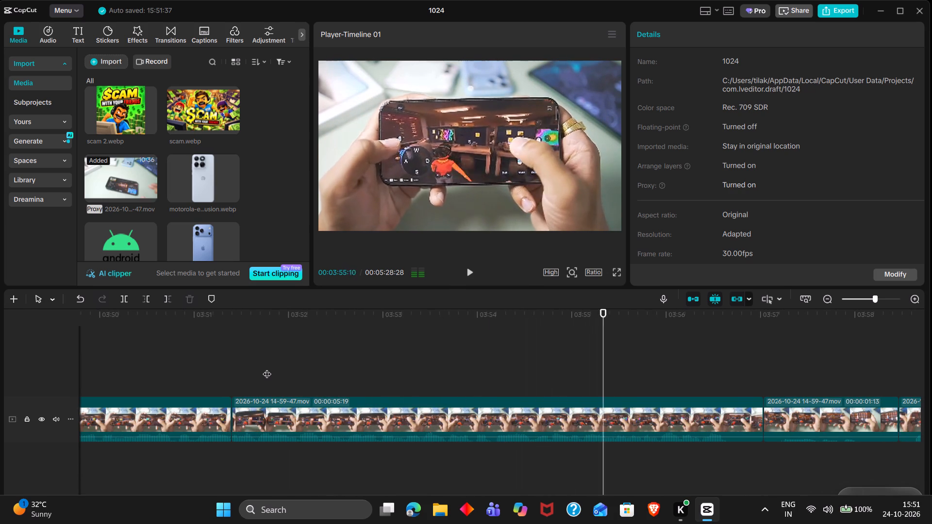
scroll(267, 368, left, 1)
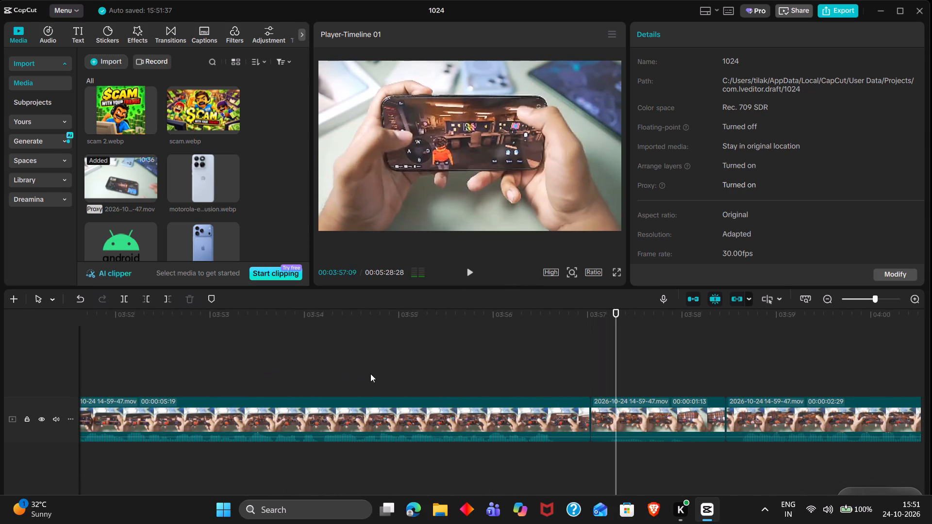
click(370, 374)
drag(370, 374, 550, 380)
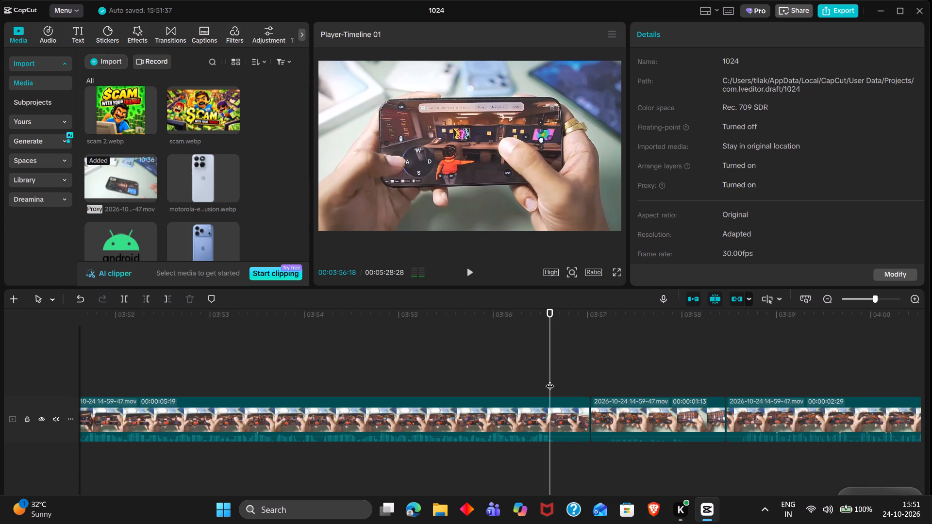
text(w)
Delete the 01:13 piece and trim the first 5 frames off the 02:29 piece that follows.
key(space)
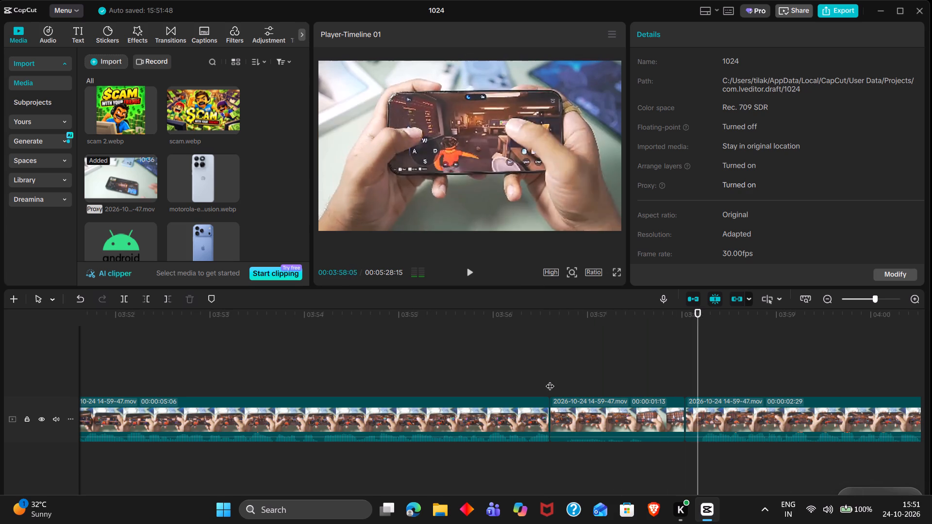
click(593, 436)
key(BackSpace)
click(561, 372)
drag(561, 372, 567, 377)
key(q)
Split the 05:06 piece at 00:03:55:13 and delete the part after the cut.
double_click(298, 356)
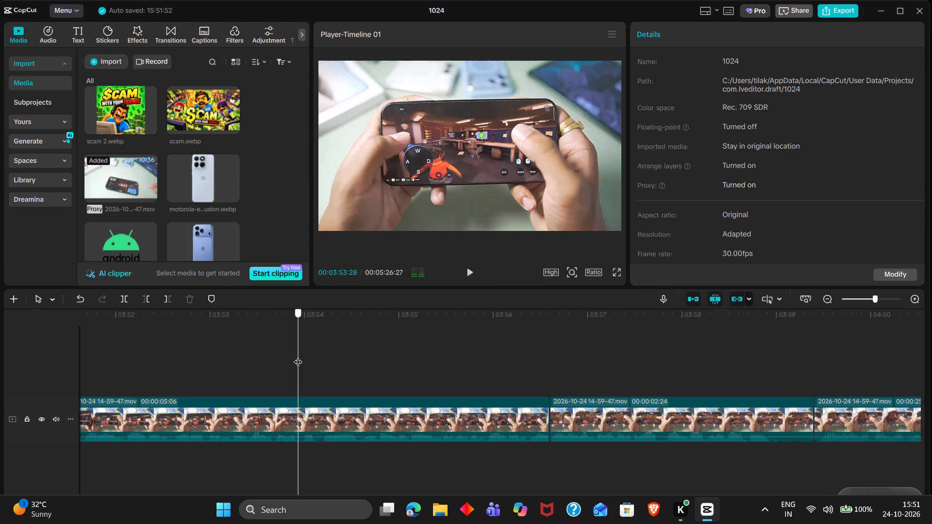
key(space)
key(space)
key(space)
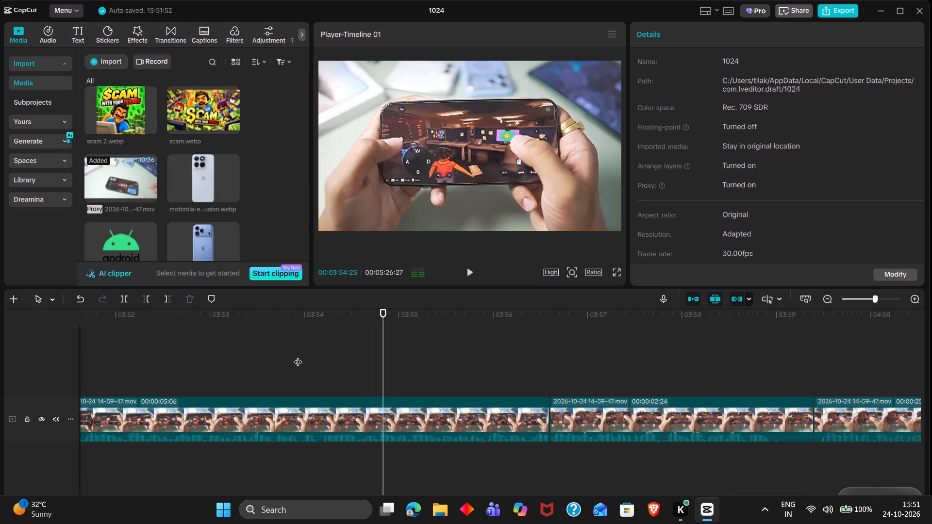
key(space)
key(space)
key(space)
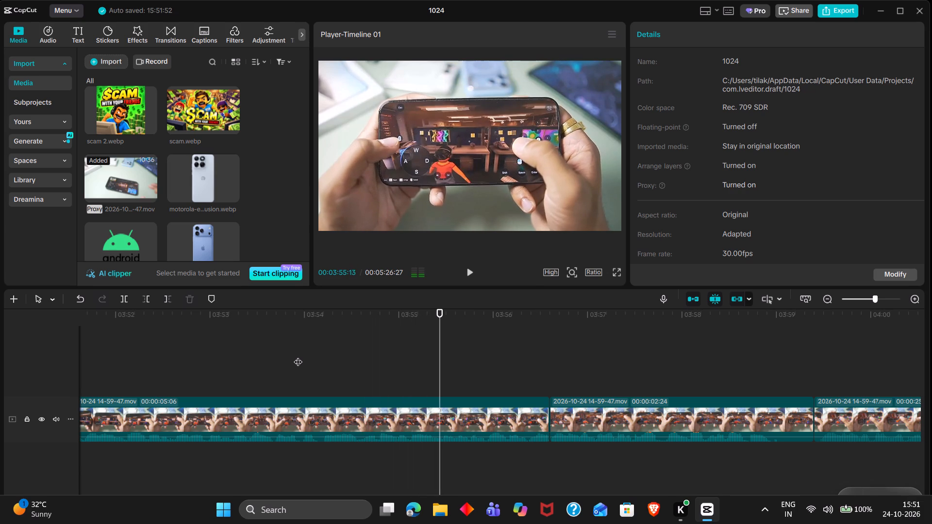
key(ctrl+b)
key(space)
key(space)
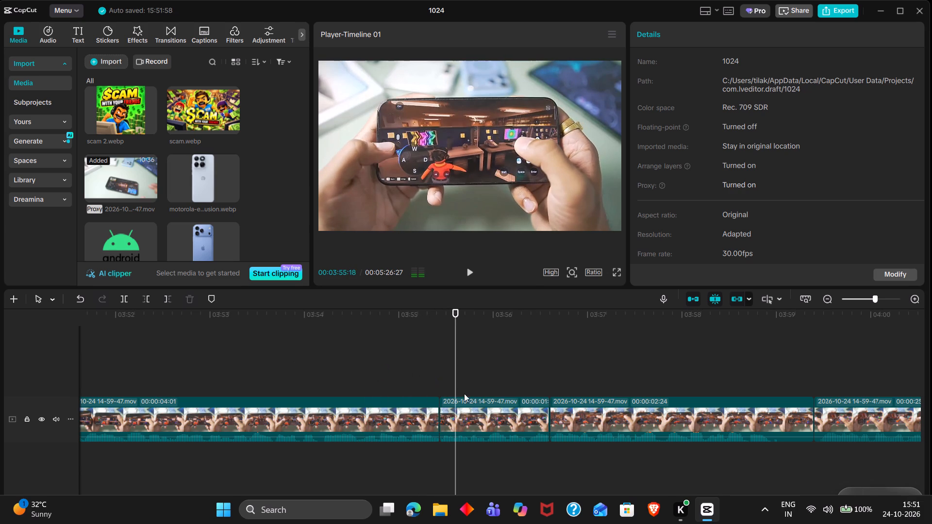
click(475, 429)
key(BackSpace)
Trim the last 15 frames off the 02:24 piece and the first 2 frames off the 25:09 piece following it.
click(358, 376)
drag(358, 376, 304, 374)
key(space)
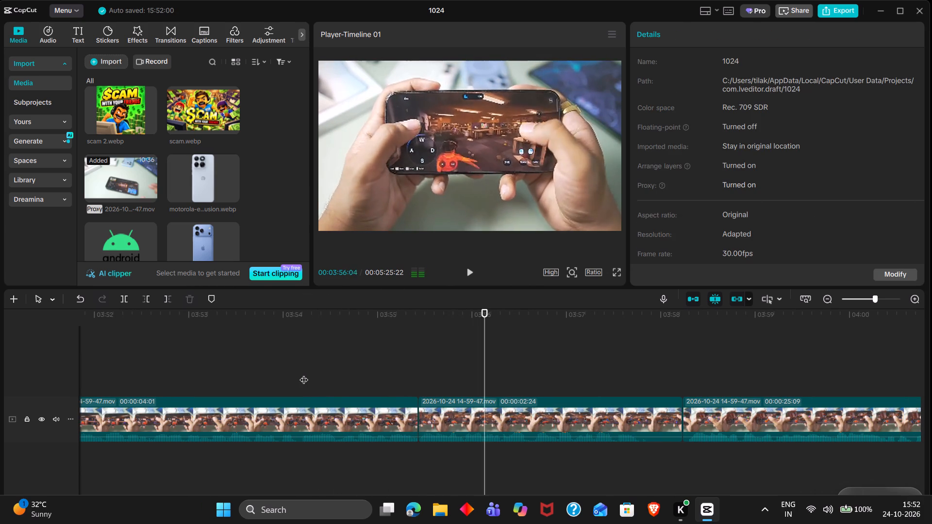
key(space)
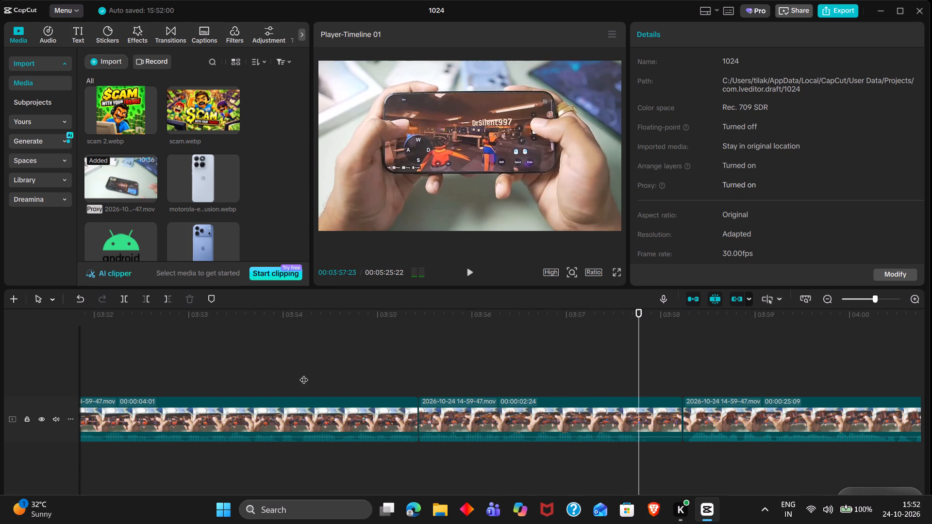
text(w)
key(Left)
text(w)
key(space)
key(space)
key(Left)
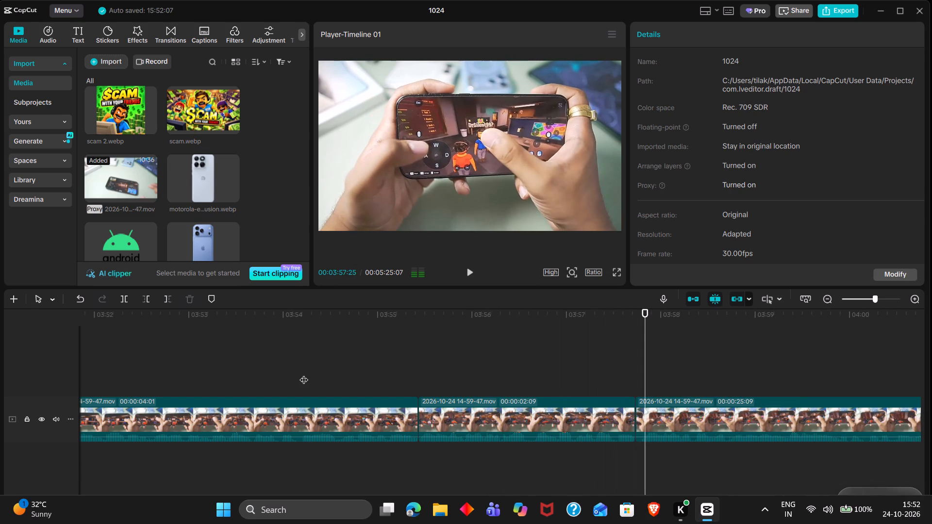
key(Left)
text(q)
Split the 25:07 piece at 00:04:02:02 and trim the first 11 frames off the part after the cut.
key(space)
scroll(304, 374, left, 1)
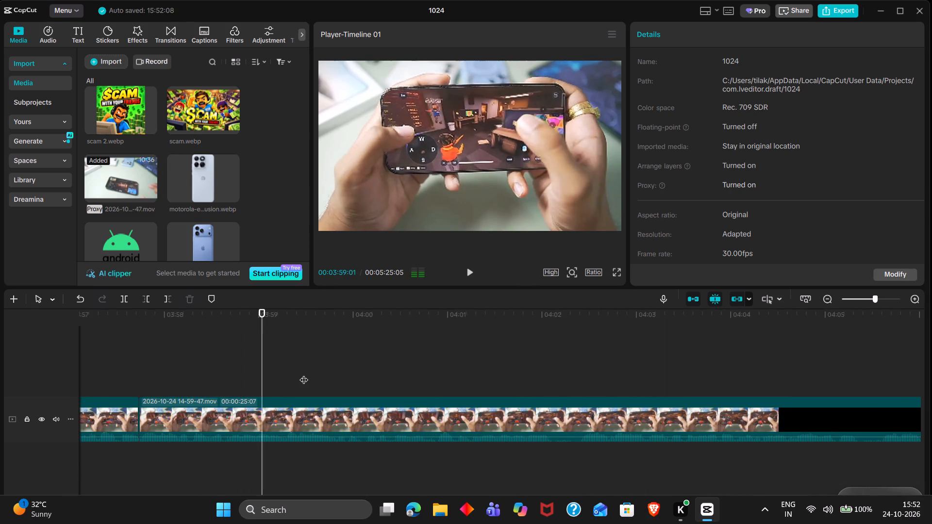
scroll(304, 374, left, 1)
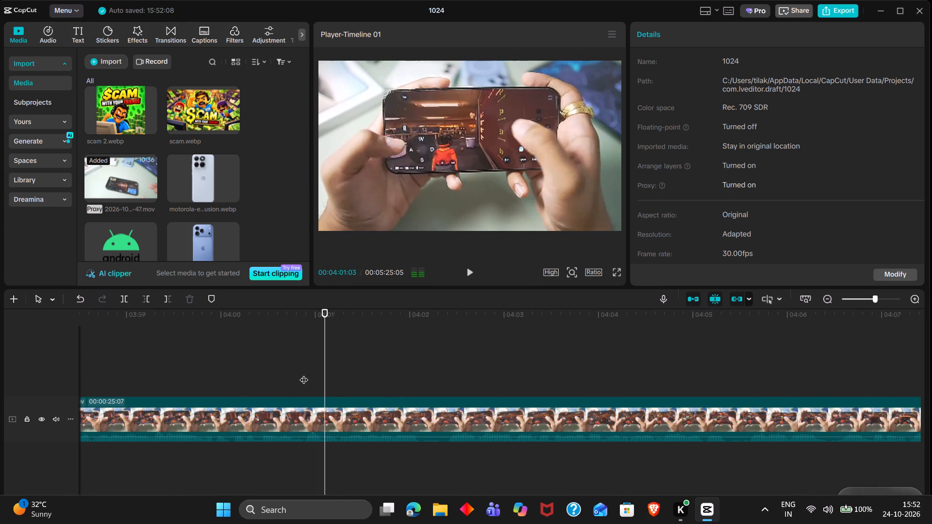
key(space)
key(Left)
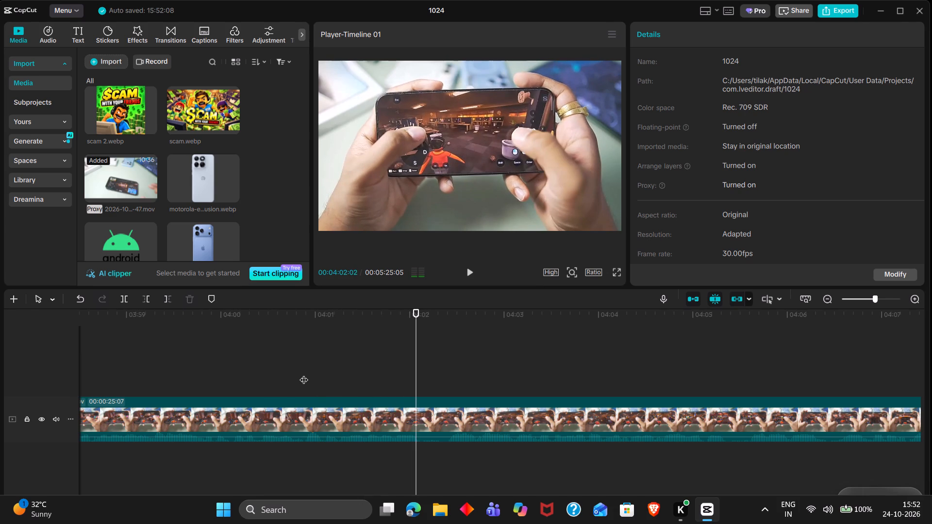
key(ctrl+b)
key(space)
key(space)
key(Right)
key(Right)
key(Right)
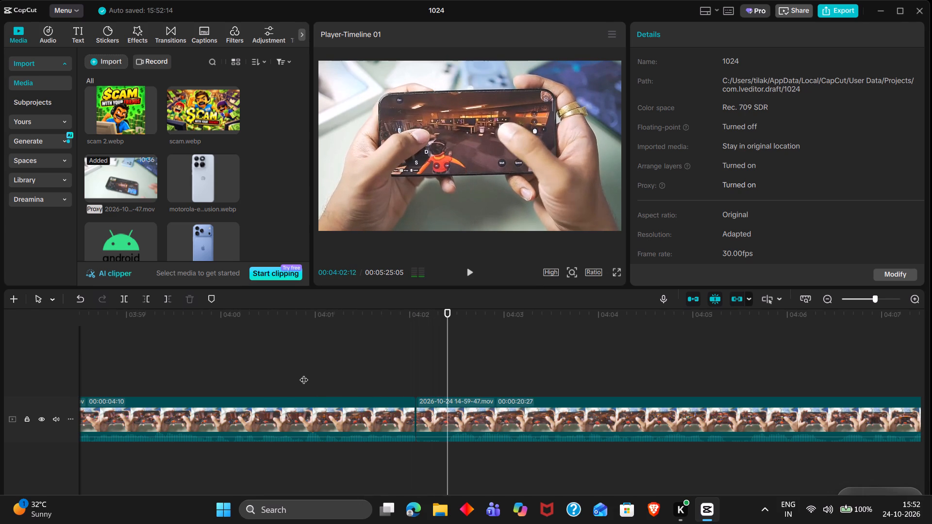
key(Right)
text(q)
Split the 20:16 piece at 00:04:04:29 and trim the first 8 frames off the part after the cut.
key(space)
scroll(304, 374, left, 2)
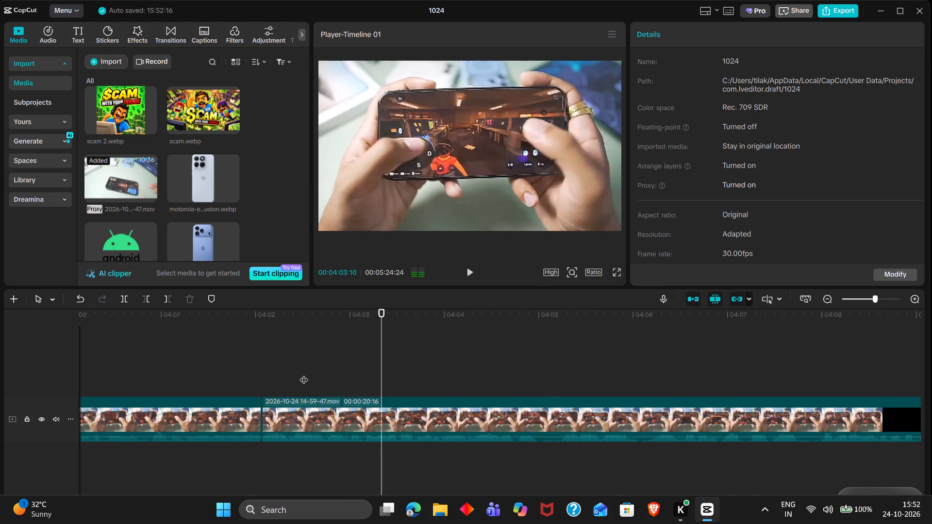
scroll(304, 374, left, 1)
key(space)
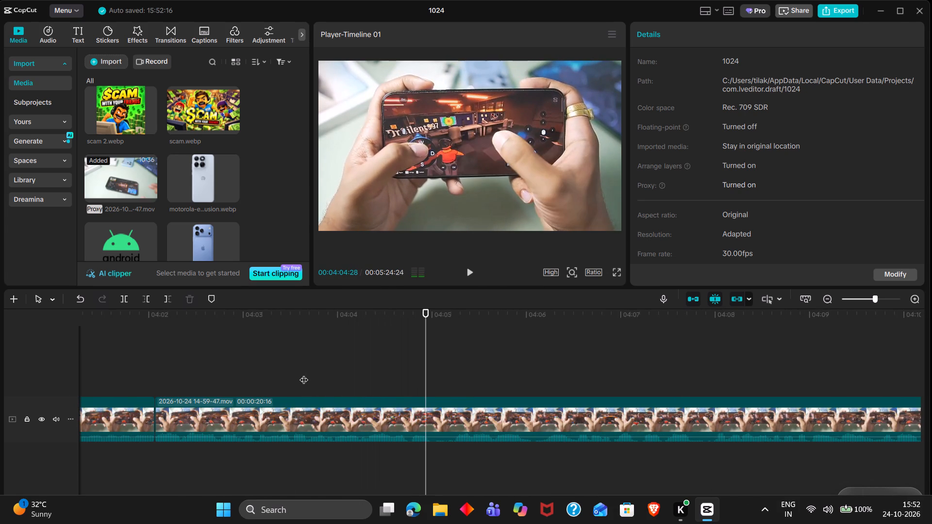
key(Right)
key(ctrl+b)
key(space)
key(space)
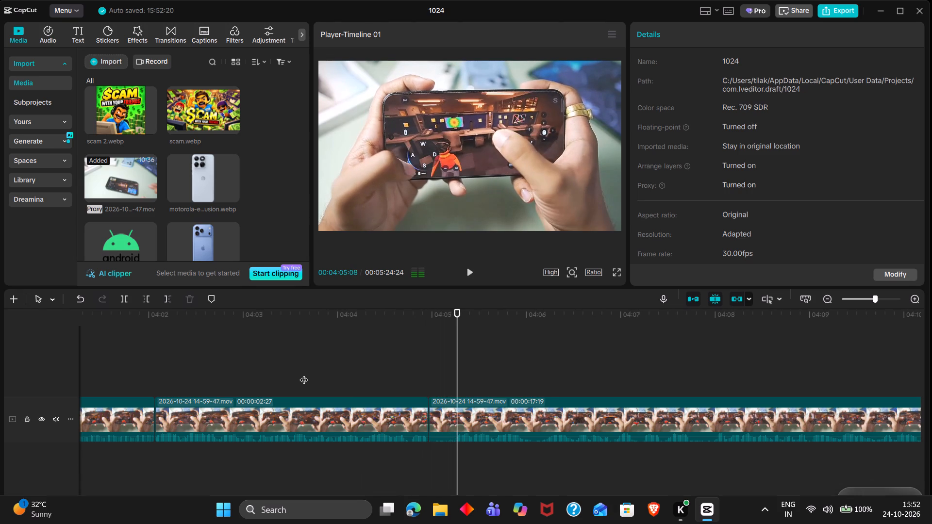
key(Left)
text(q)
Split the 17:11 piece at 00:04:05:22 and trim the first 5 frames off the part after the cut.
key(space)
key(space)
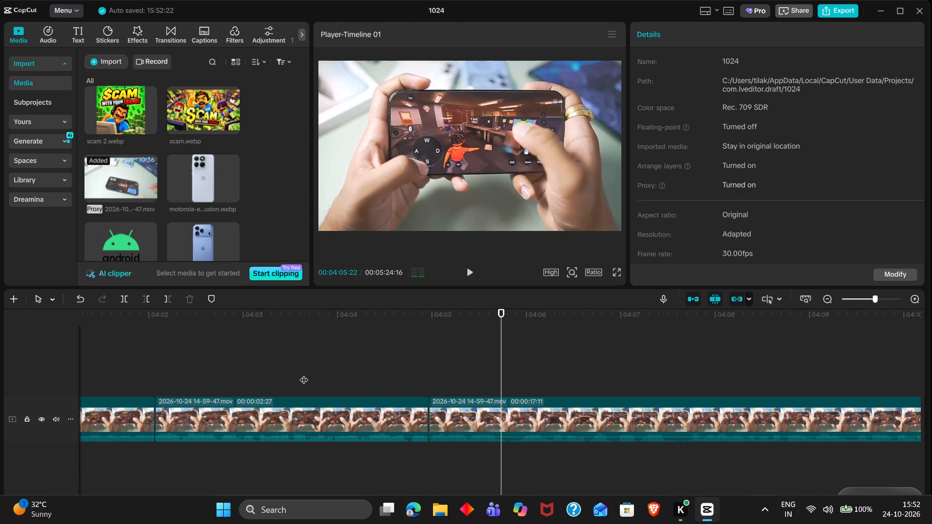
key(ctrl+b)
key(space)
key(space)
key(Right)
text(q)
Split the 16:13 piece at 00:04:07:09 and trim the first 8 frames off the part after the cut.
key(space)
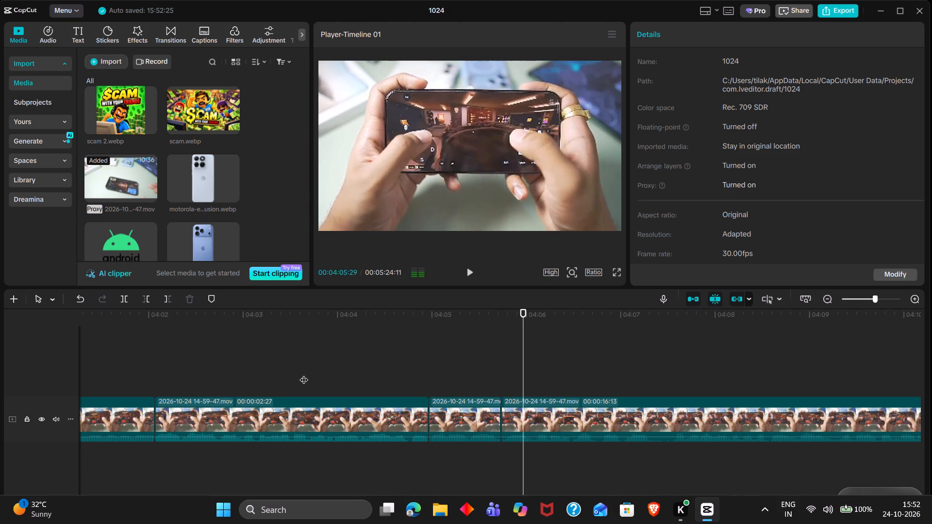
scroll(304, 374, left, 1)
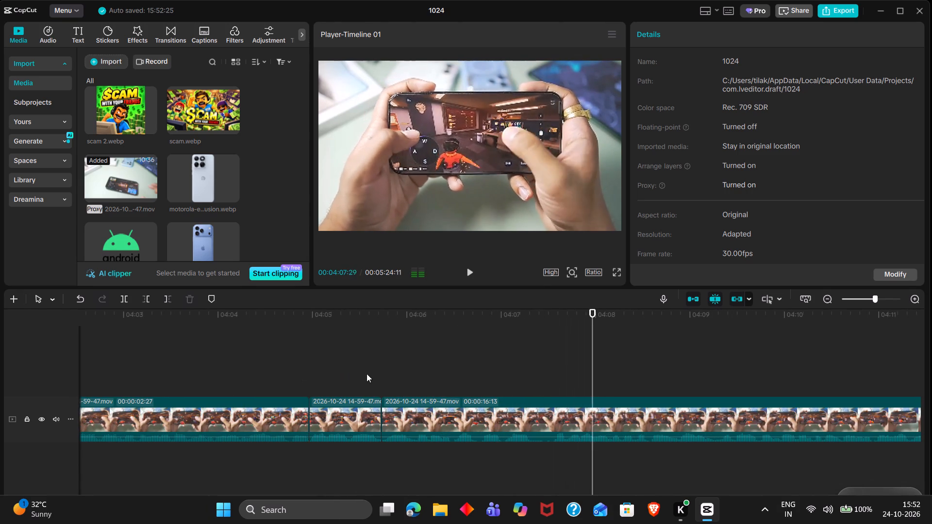
click(519, 374)
drag(519, 374, 531, 381)
key(ctrl+b)
key(space)
key(space)
key(Right)
key(Right)
text(q)
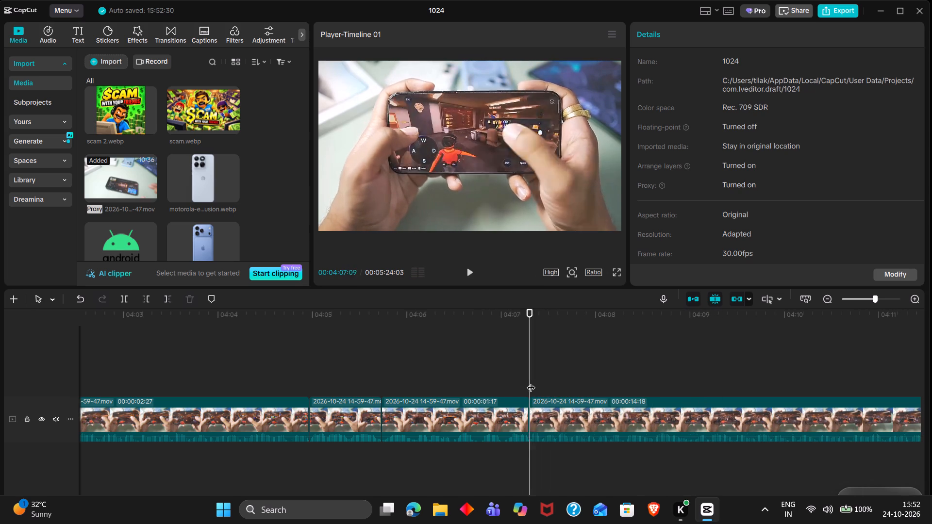
Split the 14:18 piece at 00:04:15:13 and trim the first 8 frames off the part after the cut.
key(space)
scroll(531, 381, left, 1)
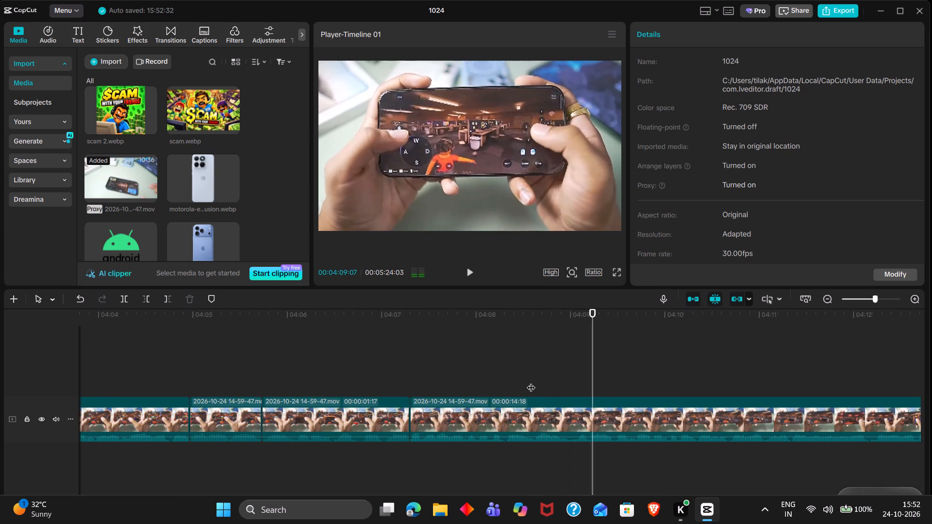
scroll(531, 381, left, 2)
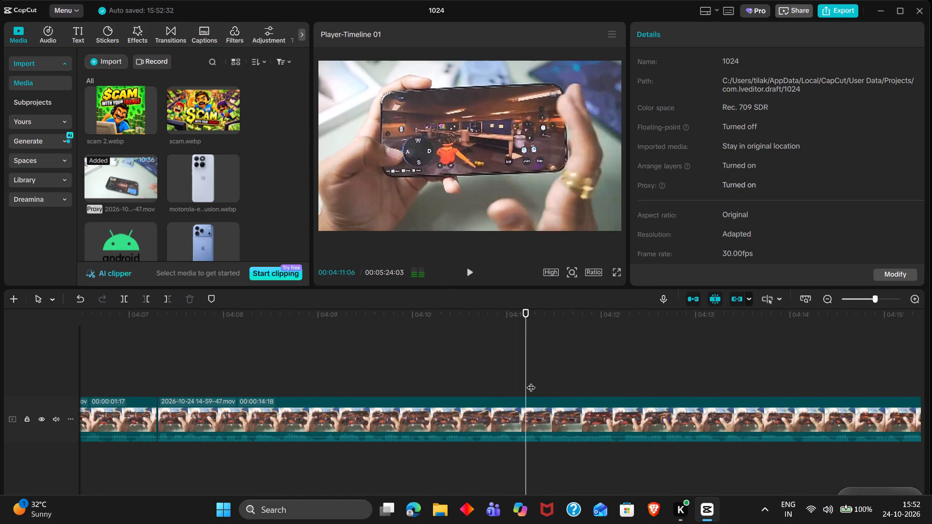
scroll(531, 381, left, 3)
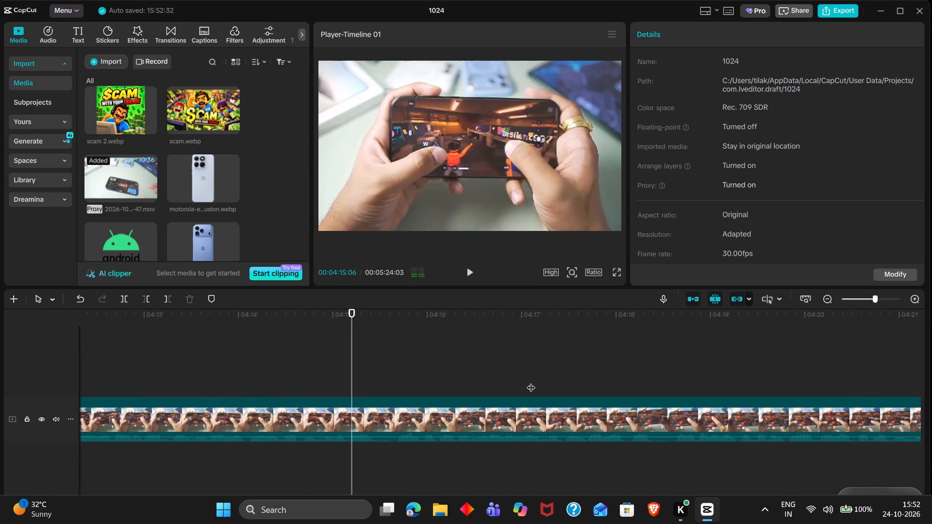
double_click(370, 352)
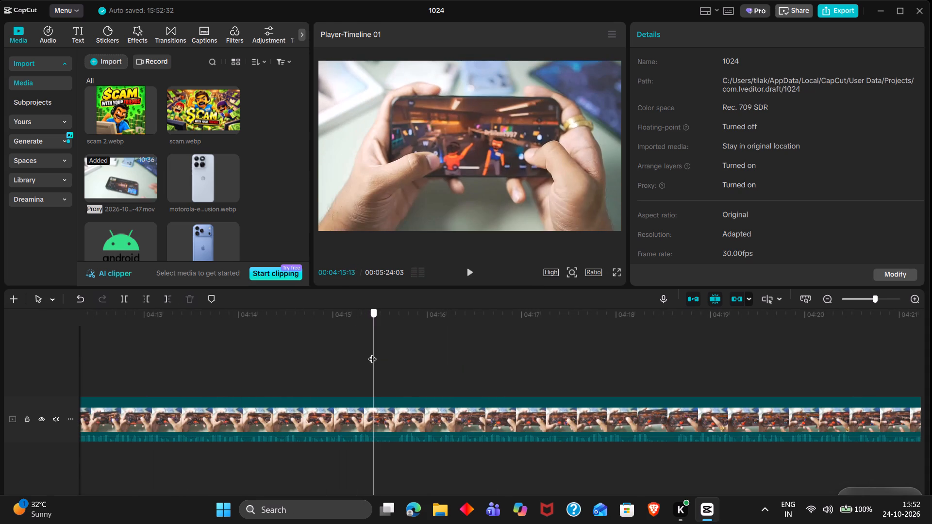
key(ctrl+b)
key(space)
key(space)
text(q)
Split the 06:06 piece at 00:04:18:03 and trim the first 8 frames off the part after the cut.
key(space)
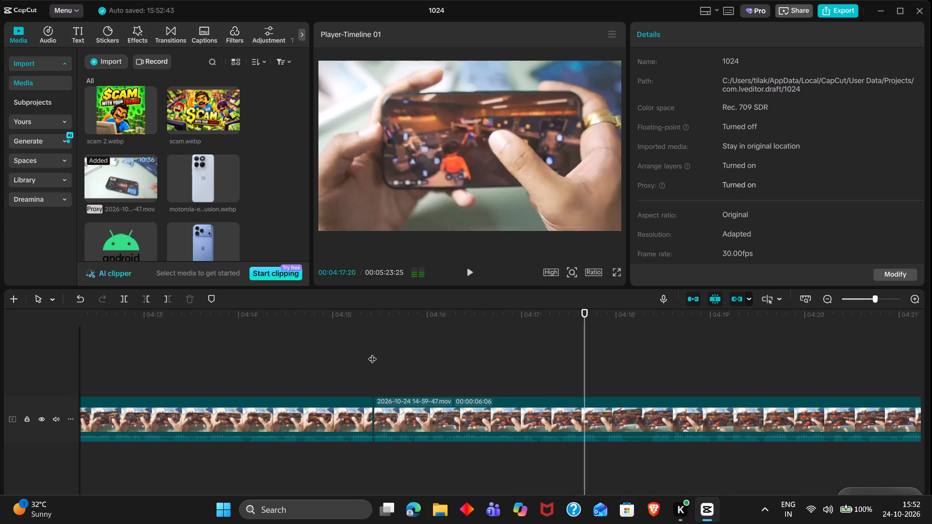
key(space)
key(Left)
key(ctrl+b)
key(space)
key(space)
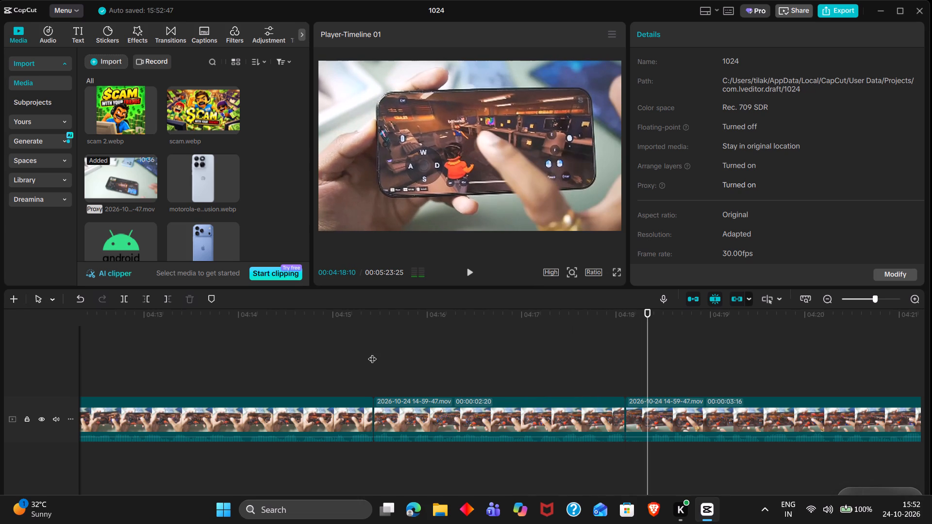
key(Right)
text(q)
key(space)
scroll(372, 353, left, 1)
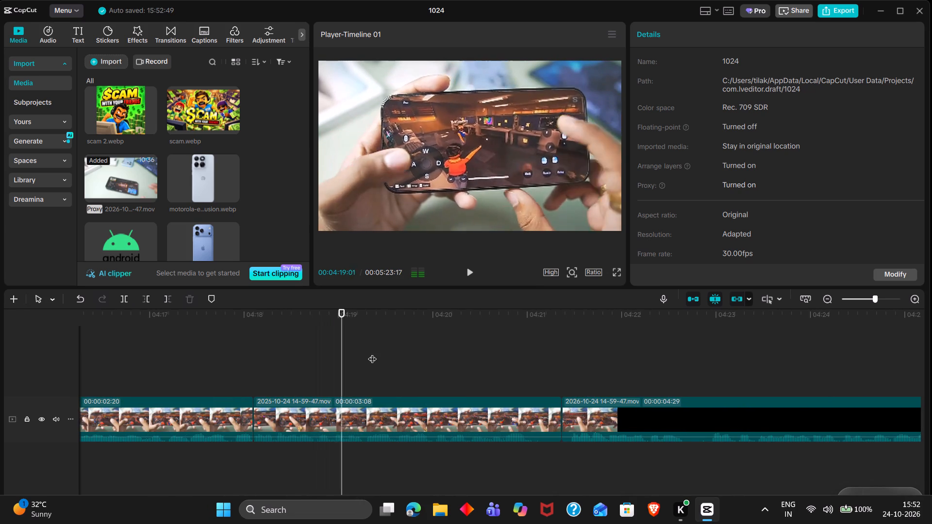
key(space)
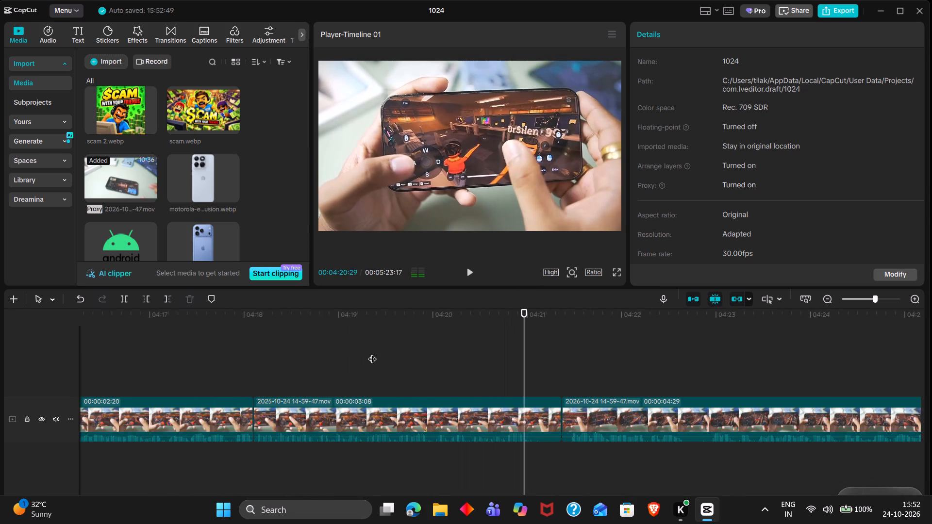
text(w)
key(space)
key(space)
key(Left)
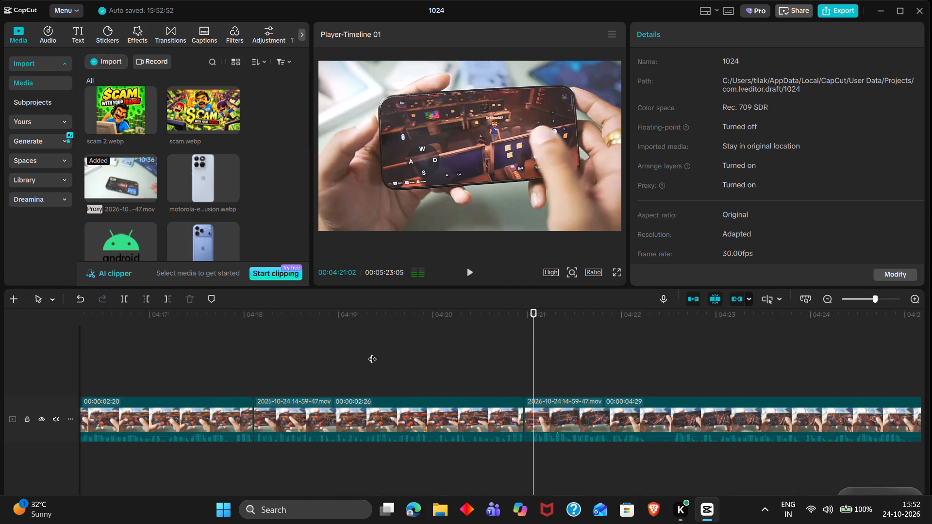
text(q)
Split the 04:26 piece at 00:04:22:04 and trim the first 9 frames off the part after the cut.
key(space)
key(space)
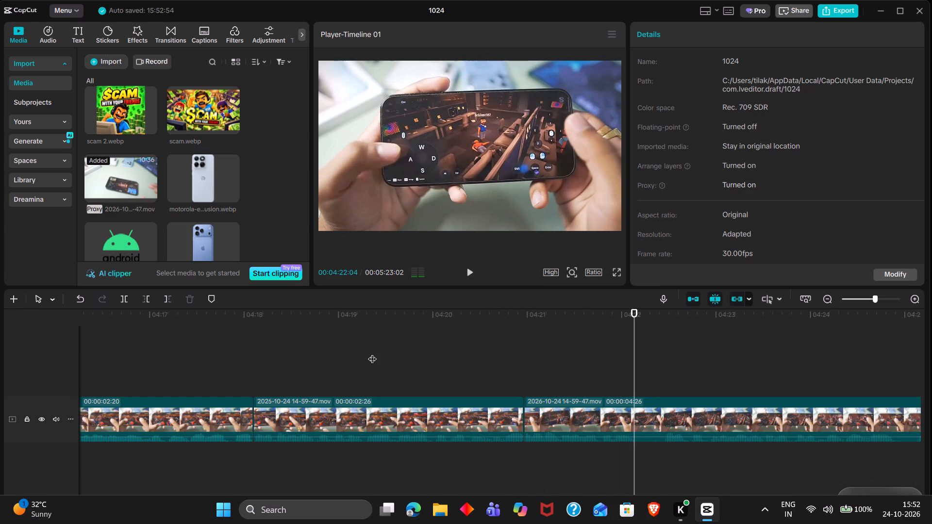
key(ctrl+b)
key(space)
key(space)
key(Left)
text(q)
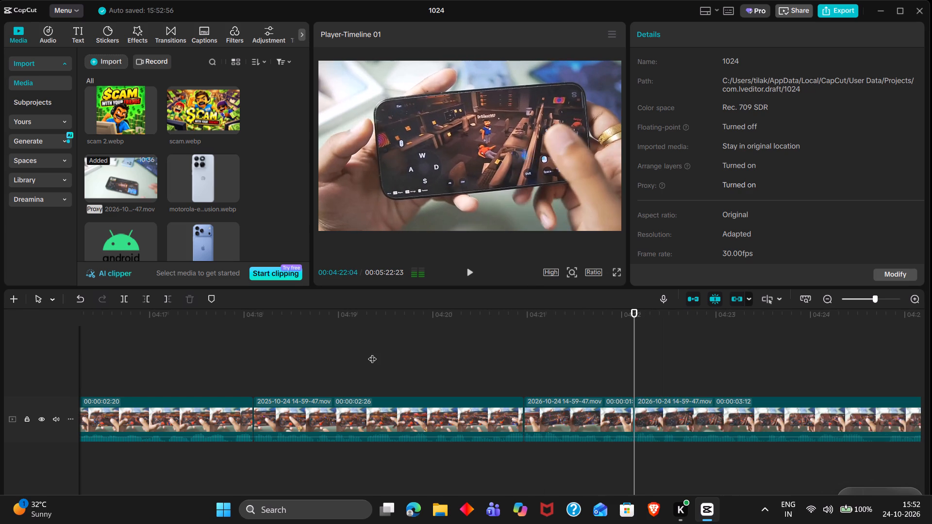
Split the 03:12 piece at 00:04:24:16 and trim the first 9 frames off the part after the cut.
key(space)
scroll(372, 353, left, 1)
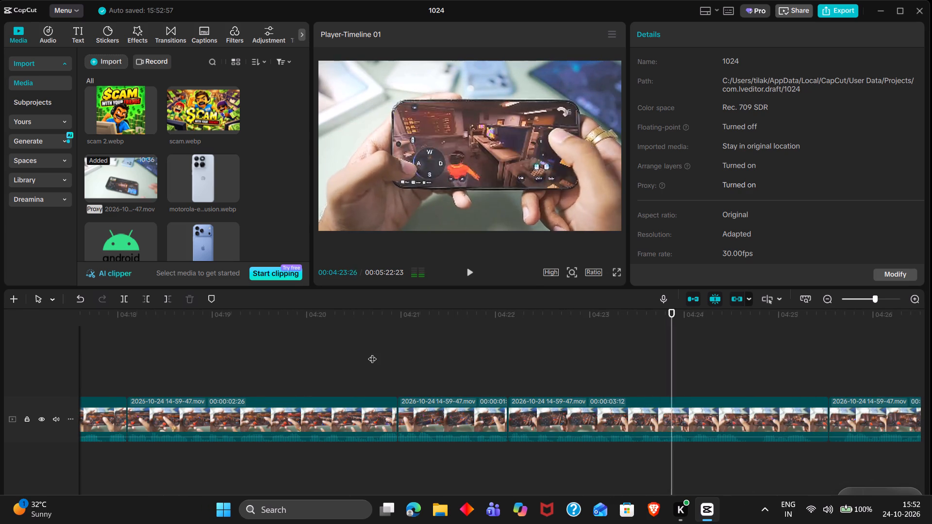
key(space)
key(ctrl+b)
key(space)
key(space)
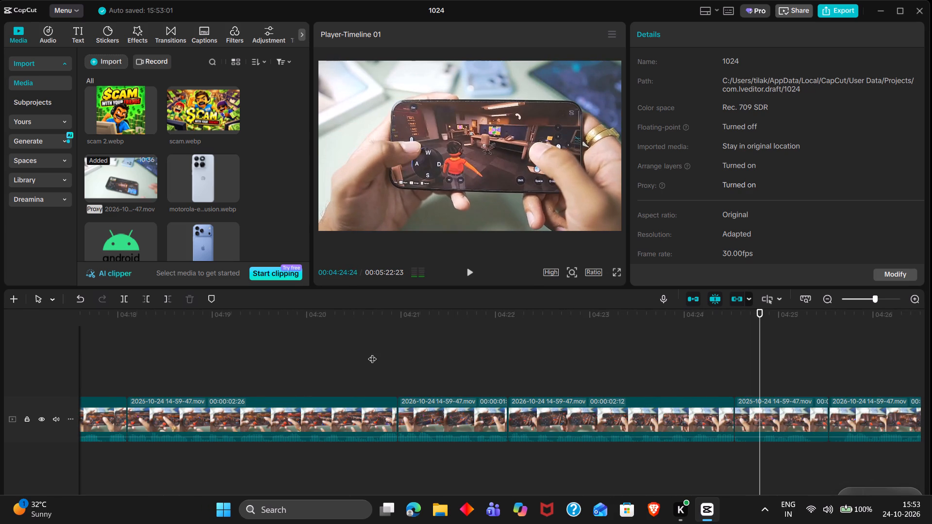
text(q)
key(Right)
text(q)
Trim the last 7 frames off the short piece starting at 00:04:24:16 and the first 5 frames off the 02:10 piece following it.
key(space)
key(space)
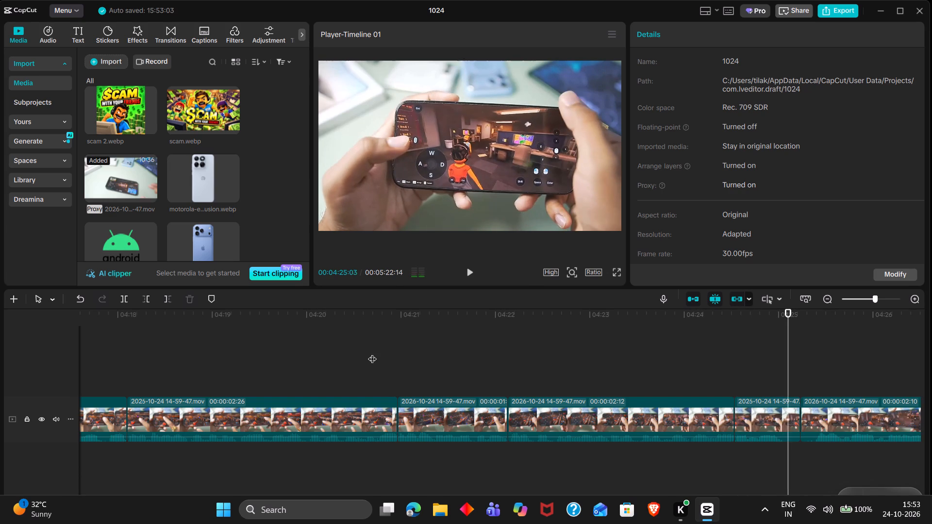
key(Left)
key(Left)
key(Left)
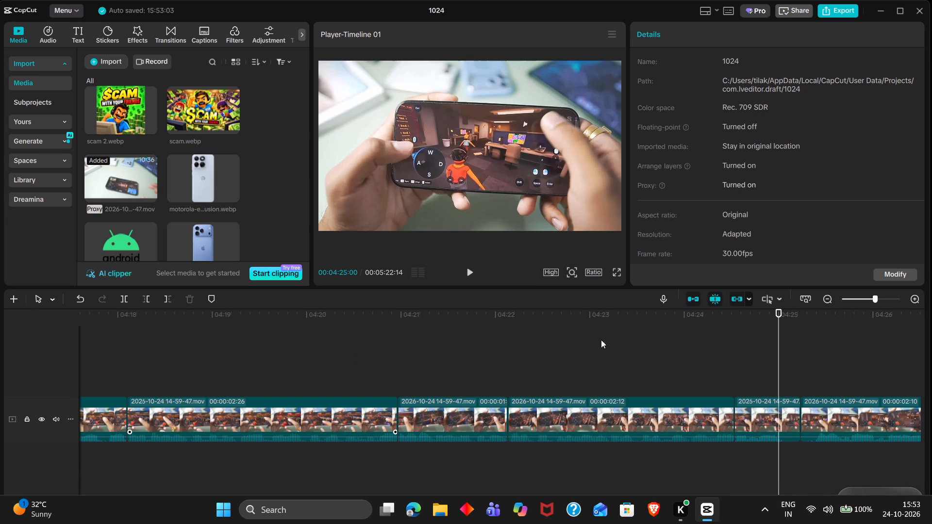
triple_click(694, 348)
key(space)
key(space)
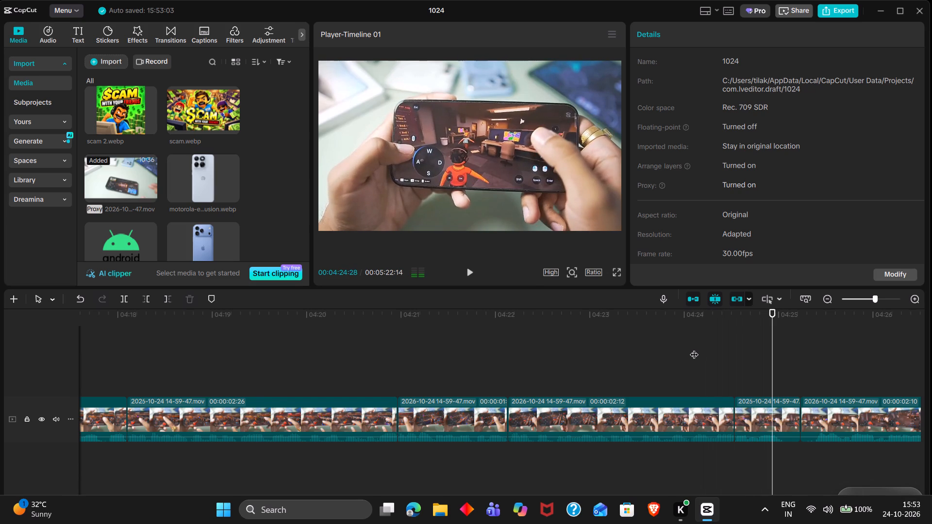
key(Right)
key(Right)
key(w)
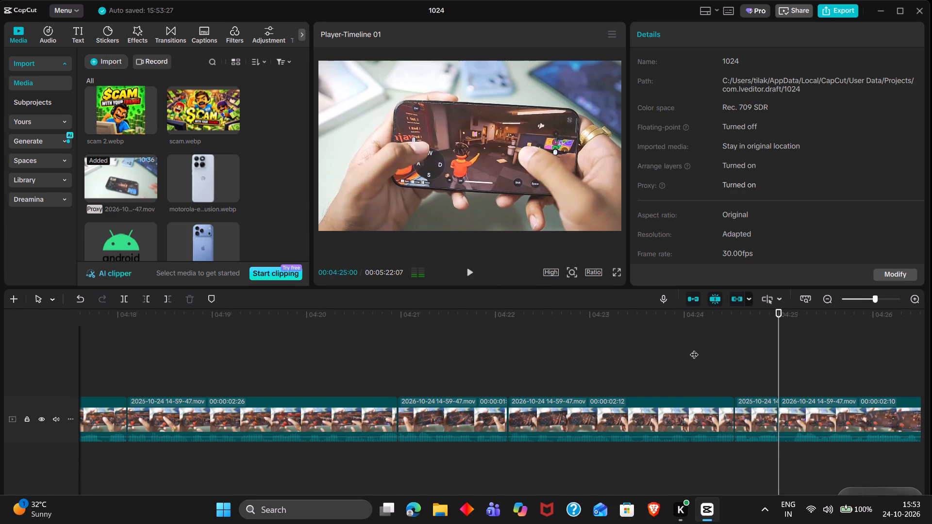
key(space)
key(space)
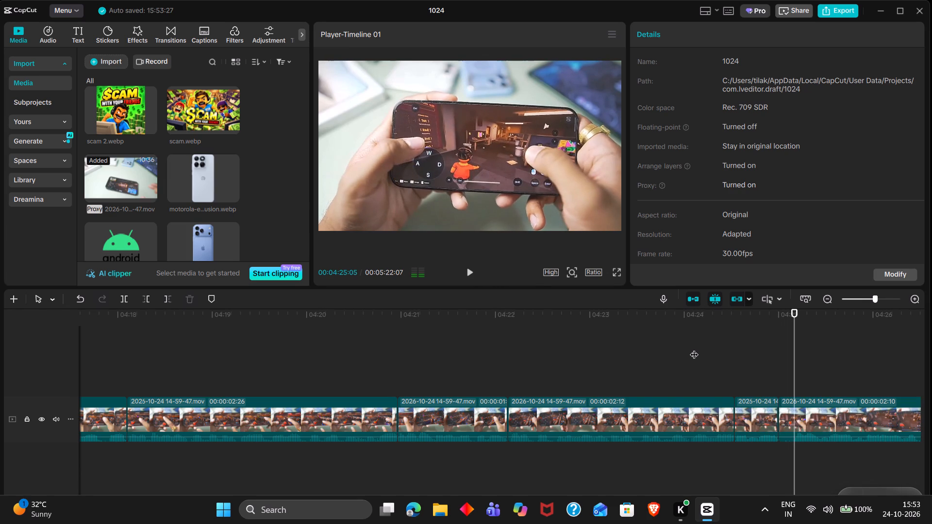
key(q)
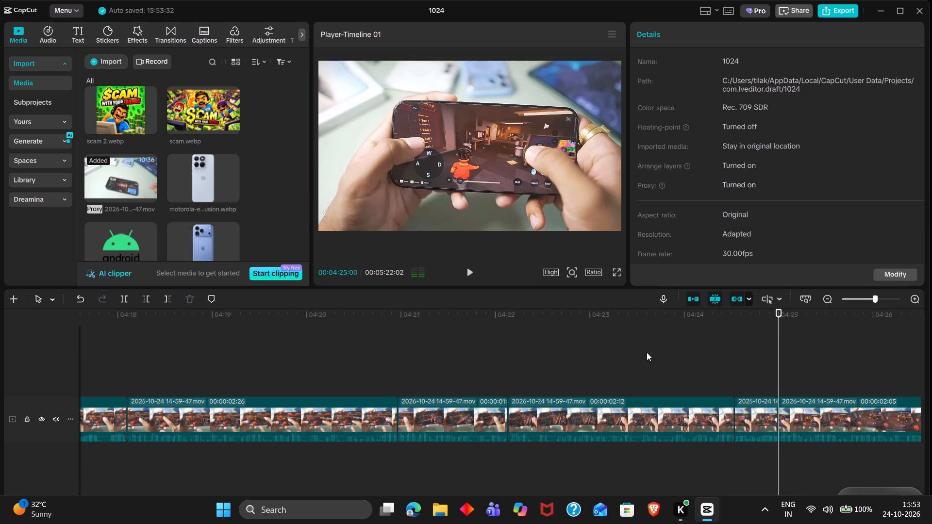
Trim the last 10 frames off the 02:05 piece and the first 5 frames off the 13:16 piece following it.
double_click(647, 362)
key(space)
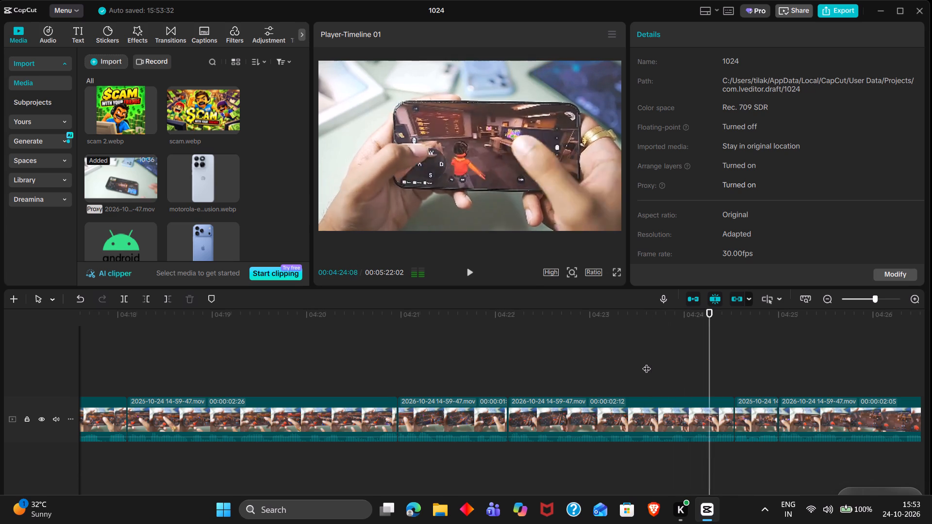
scroll(647, 362, left, 1)
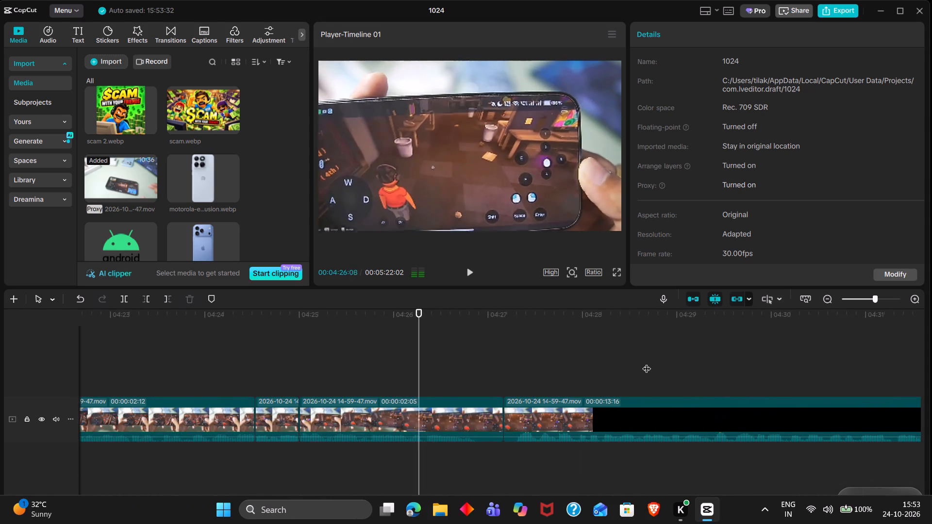
key(space)
key(space)
key(space)
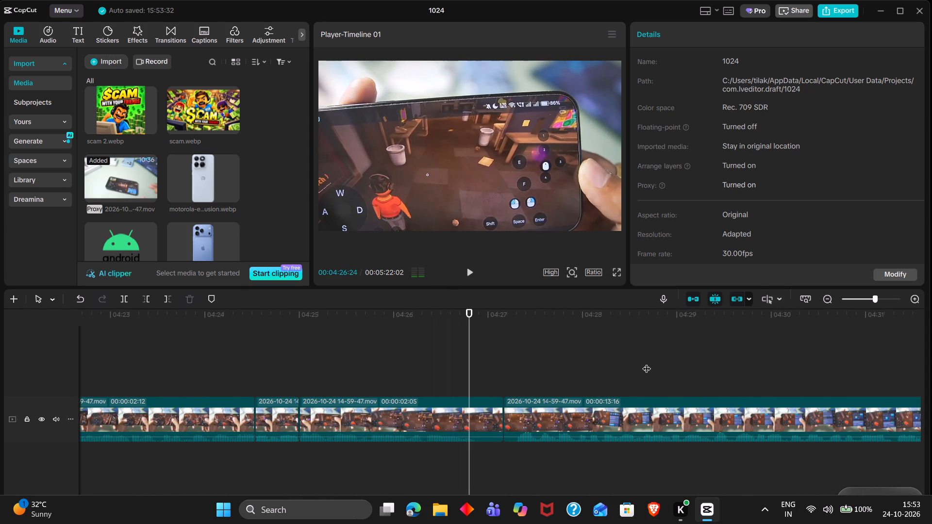
key(Right)
text(w)
key(space)
key(space)
key(Right)
key(q)
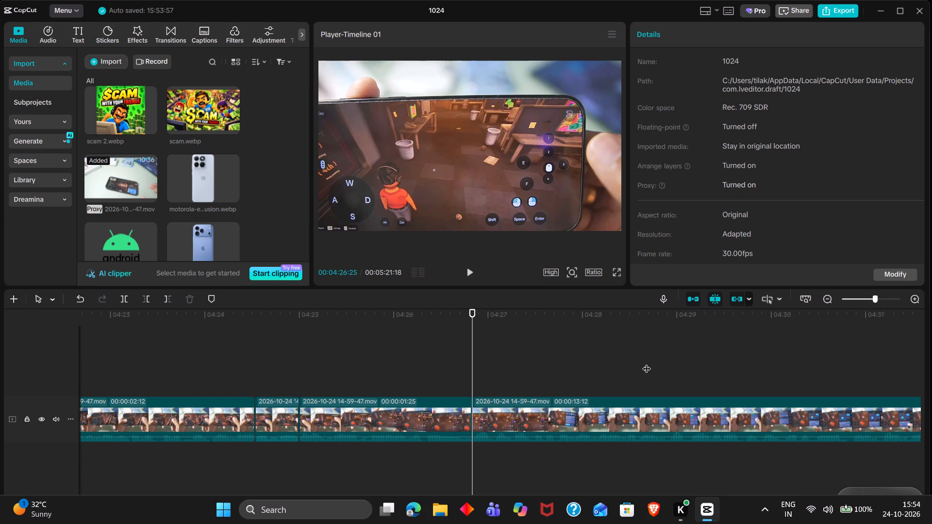
key(Right)
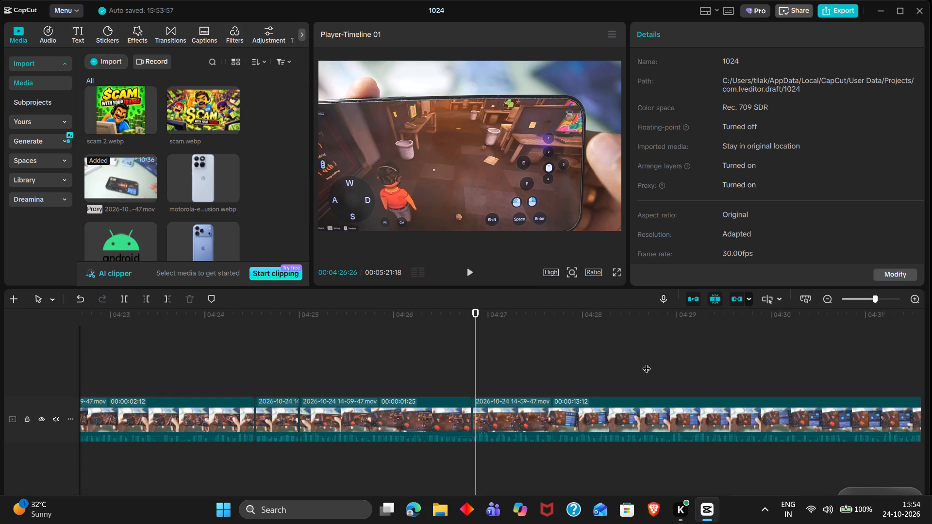
key(q)
Play back the freshly trimmed joins around 00:04:26 to check how the cuts flow.
double_click(383, 353)
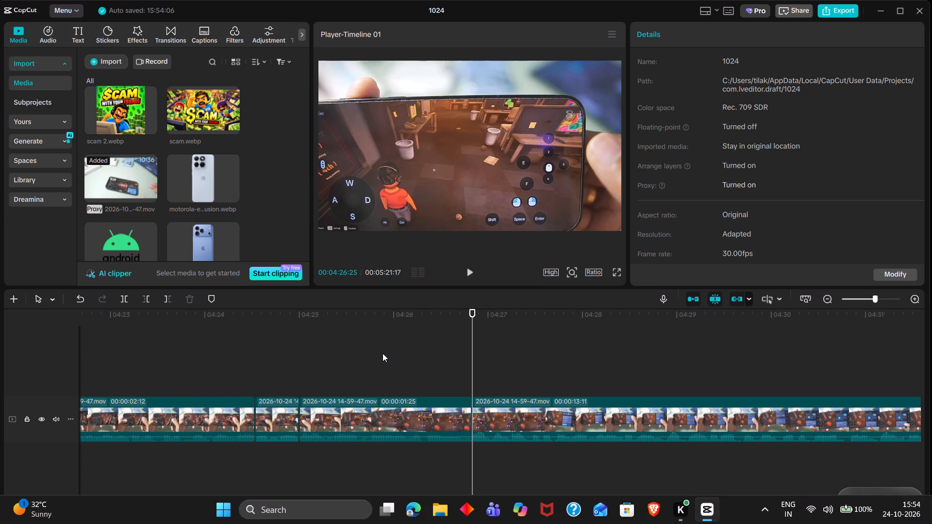
key(space)
key(space)
click(333, 353)
drag(333, 353, 234, 354)
key(space)
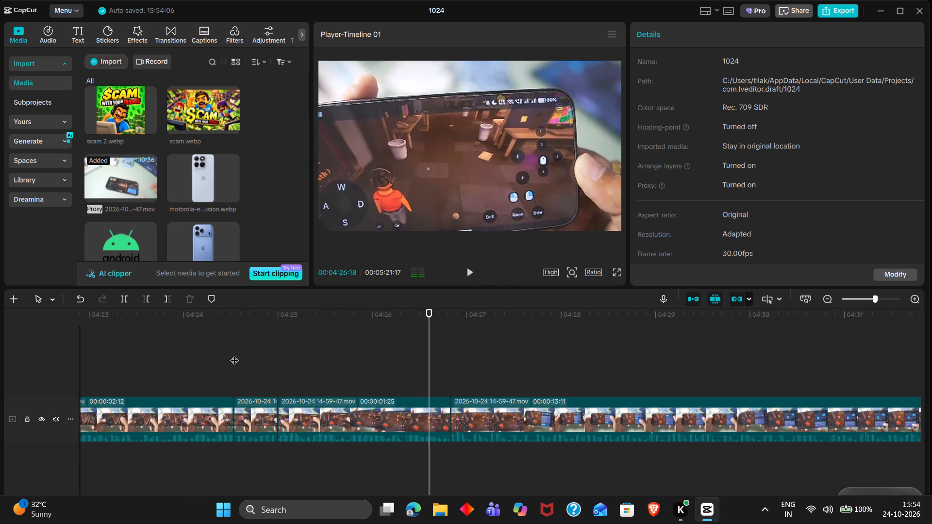
scroll(234, 354, left, 1)
scroll(348, 379, left, 1)
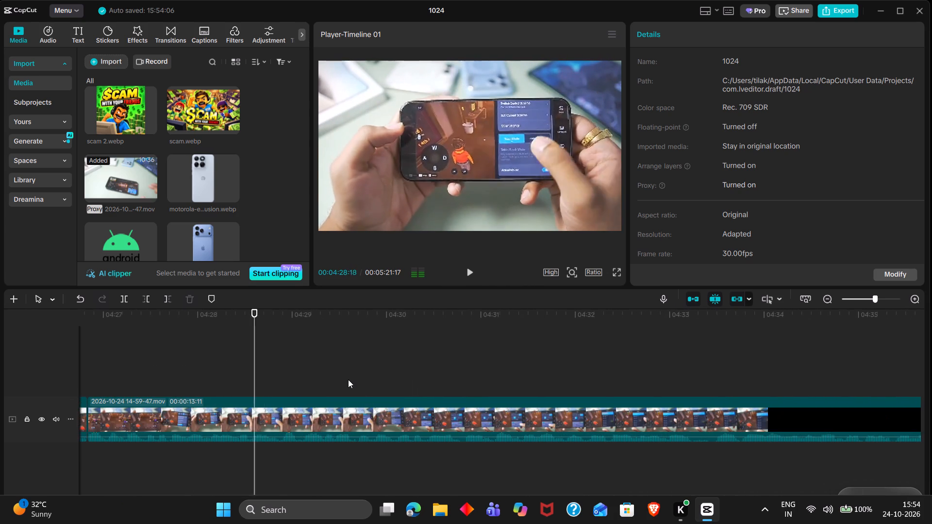
Split the 13:11 piece at 00:04:33:06 and trim the first 9 frames off the part after the cut.
key(space)
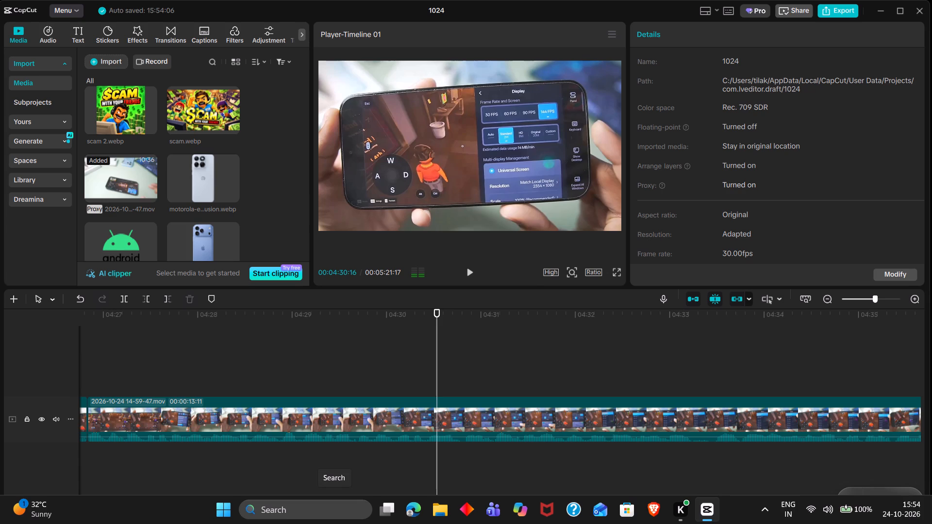
key(space)
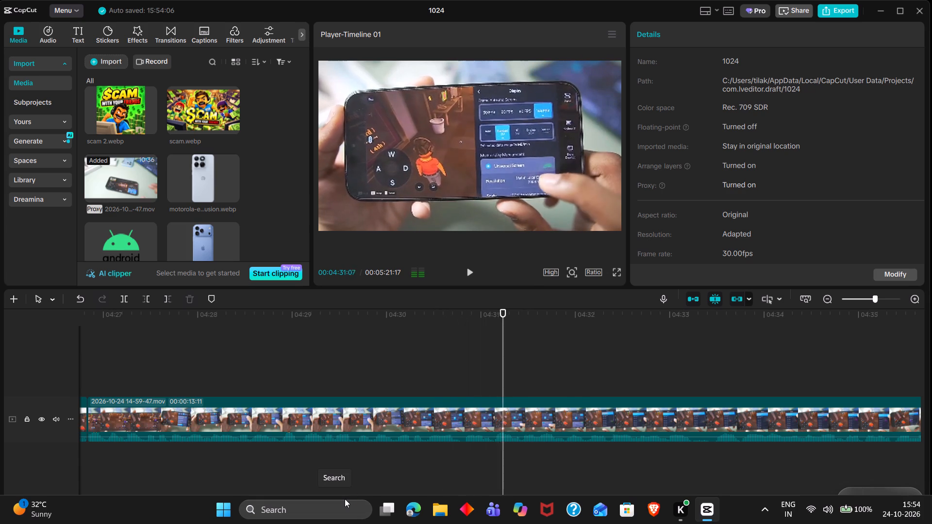
scroll(345, 499, left, 1)
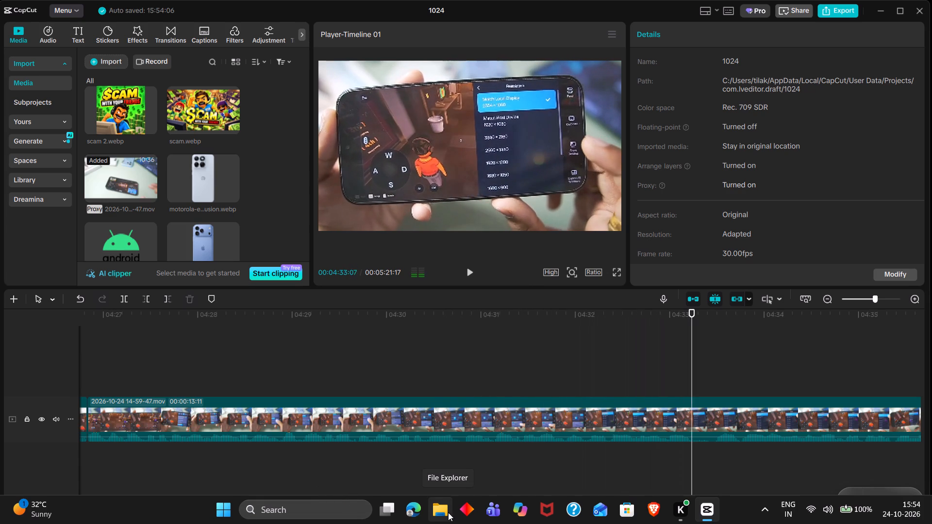
key(space)
key(Left)
key(Left)
key(ctrl+b)
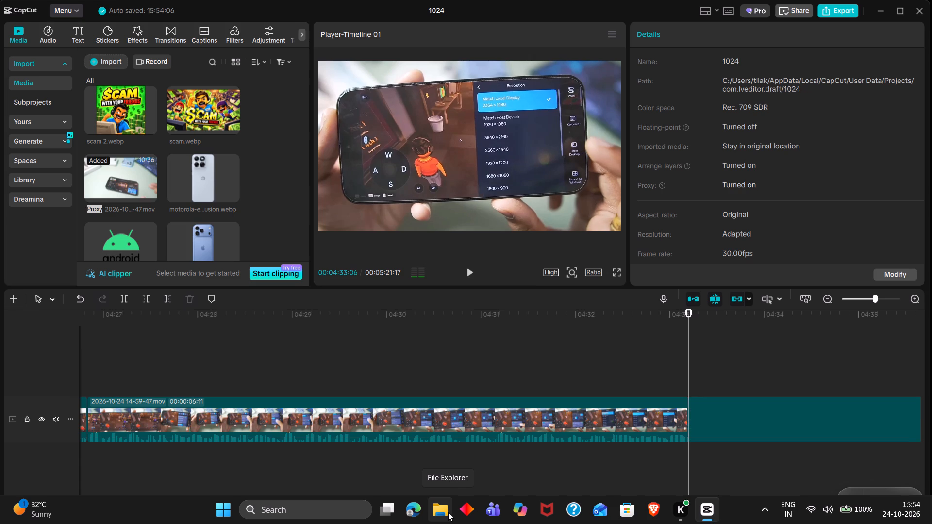
key(space)
key(space)
key(Right)
text(q)
key(space)
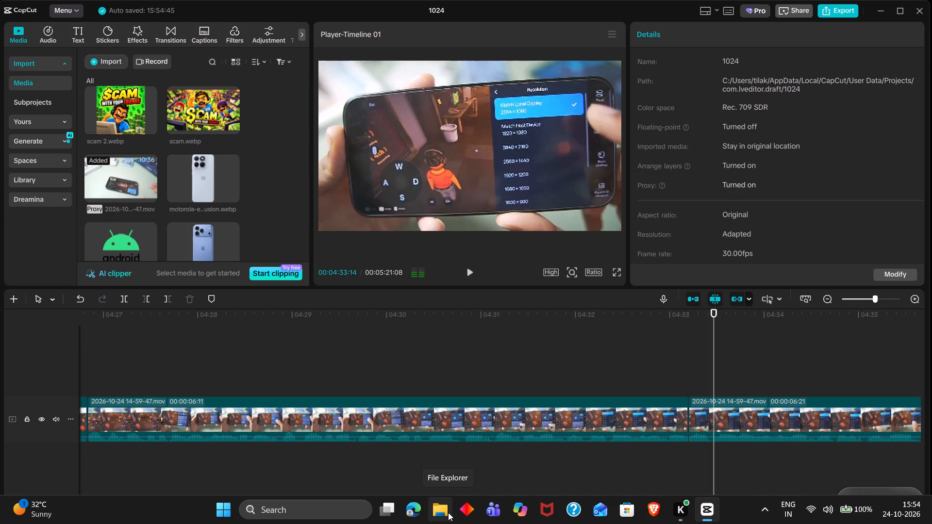
Split the 06:21 piece at 00:04:35:17 and trim the first 8 frames off the part after the cut.
scroll(713, 415, left, 1)
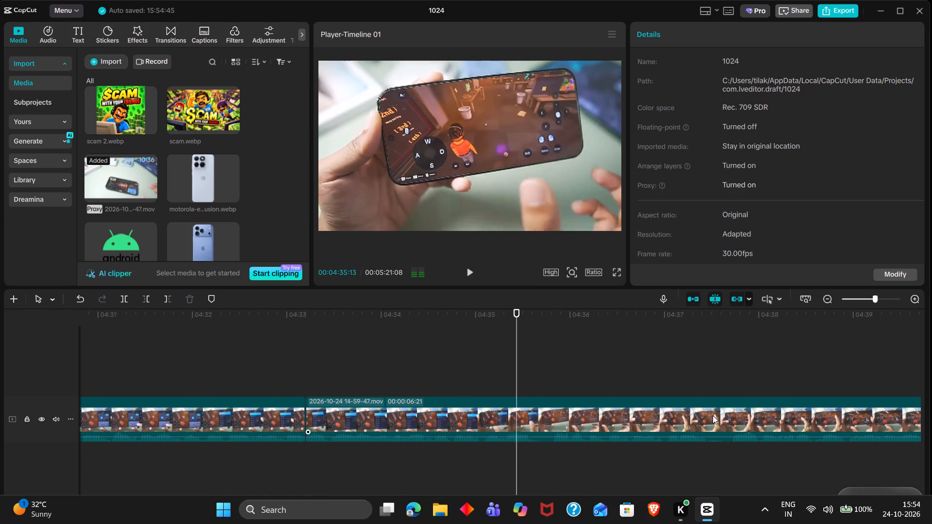
key(space)
key(Left)
key(Left)
key(Left)
key(Left)
key(Left)
key(Left)
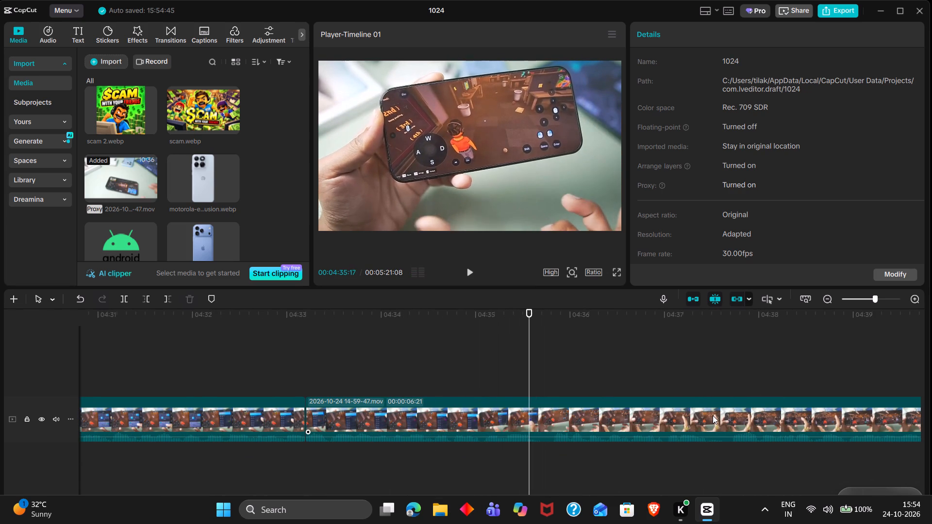
key(ctrl+b)
key(space)
key(space)
text(q)
key(space)
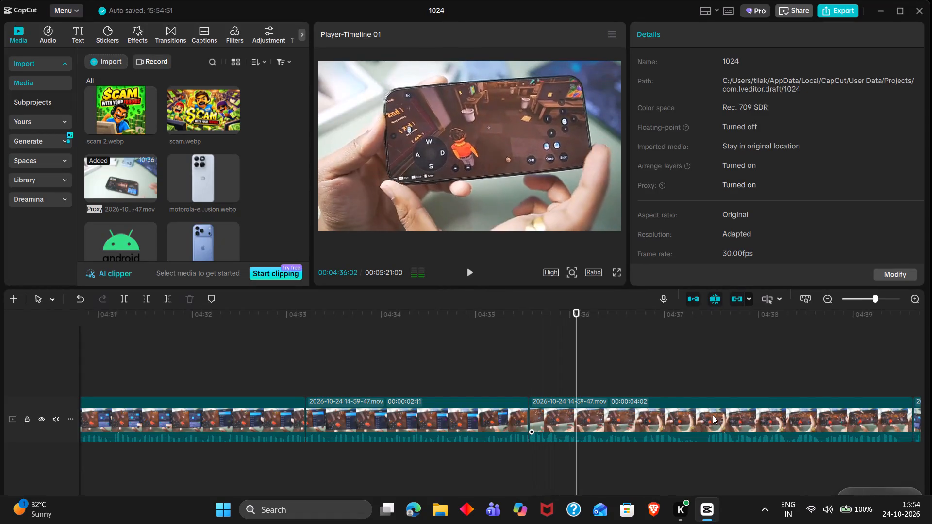
Split the 04:02 piece at 00:04:37:05 and trim the first 9 frames off the part after the cut.
key(space)
key(Right)
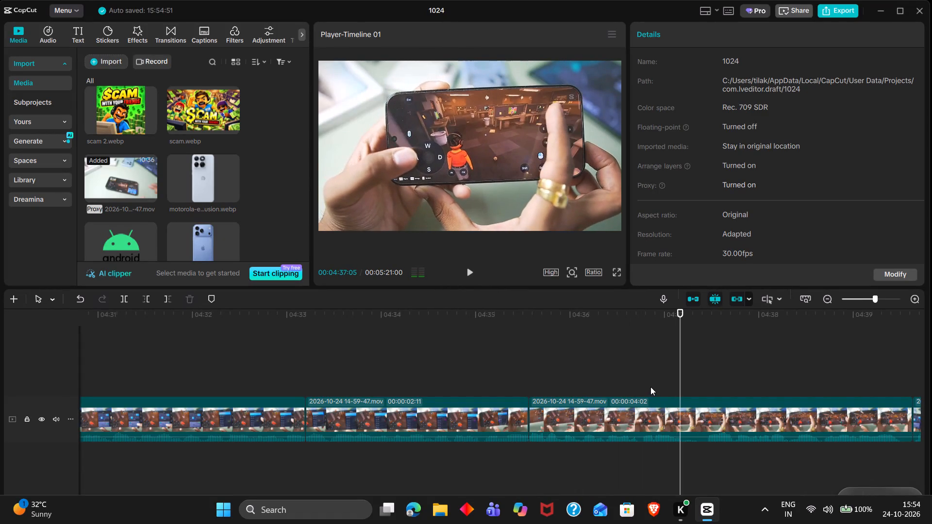
key(ctrl+b)
key(space)
key(space)
key(Right)
text(q)
key(space)
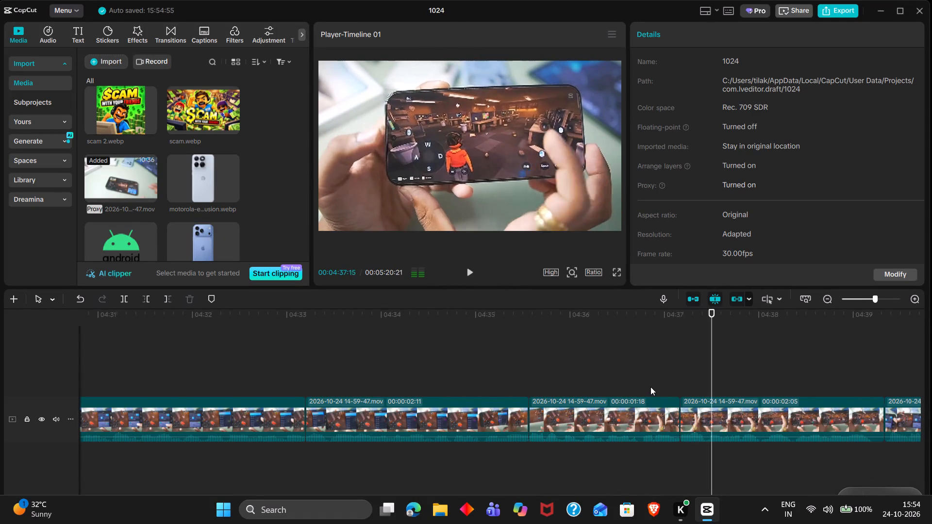
Trim the last 5 frames off the 02:05 piece and the first frame off the 16:08 piece following it.
scroll(650, 387, left, 1)
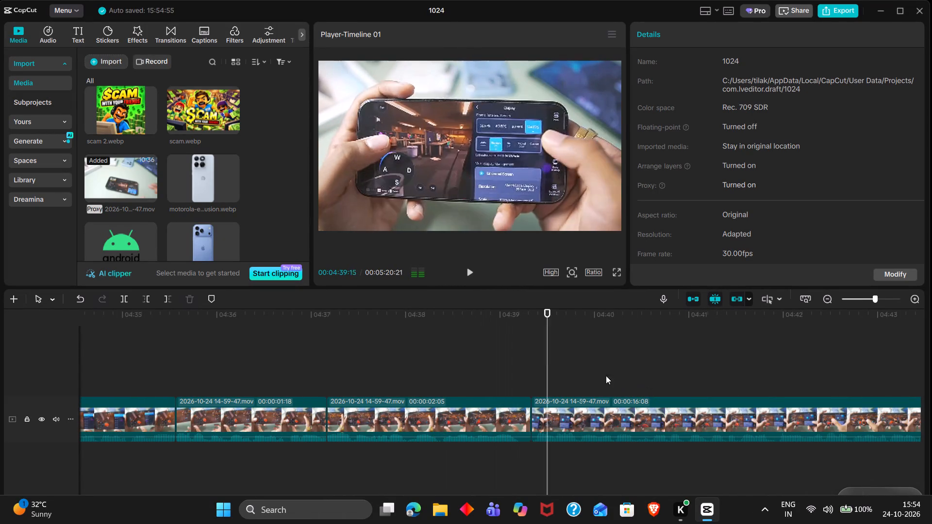
click(543, 367)
drag(543, 367, 517, 364)
key(w)
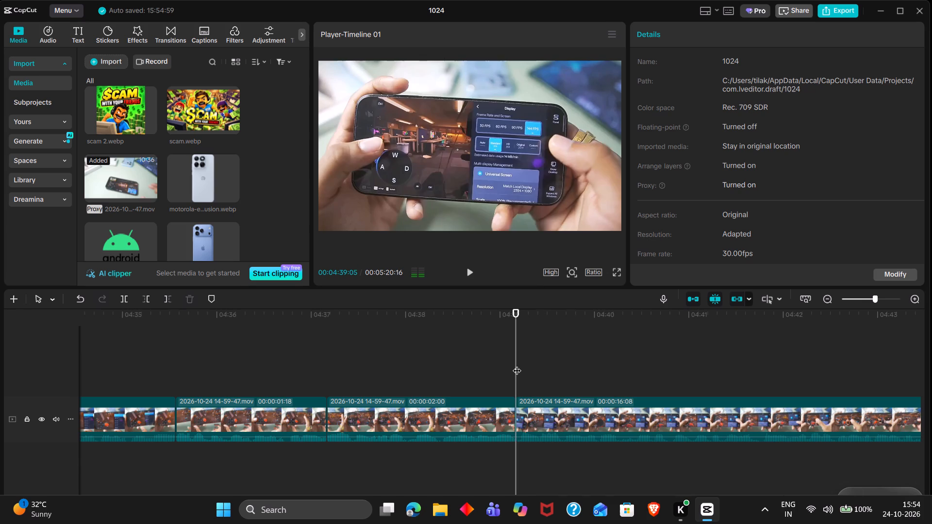
key(Right)
text(q)
key(space)
Split the 16:07 piece at 00:04:48:09 and trim the first 11 frames off the part after the cut.
scroll(517, 364, left, 1)
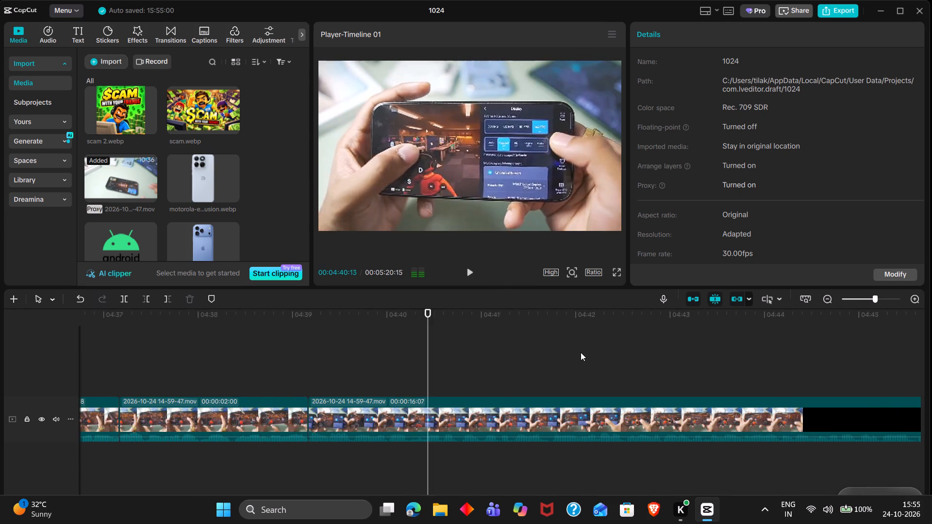
scroll(581, 352, left, 1)
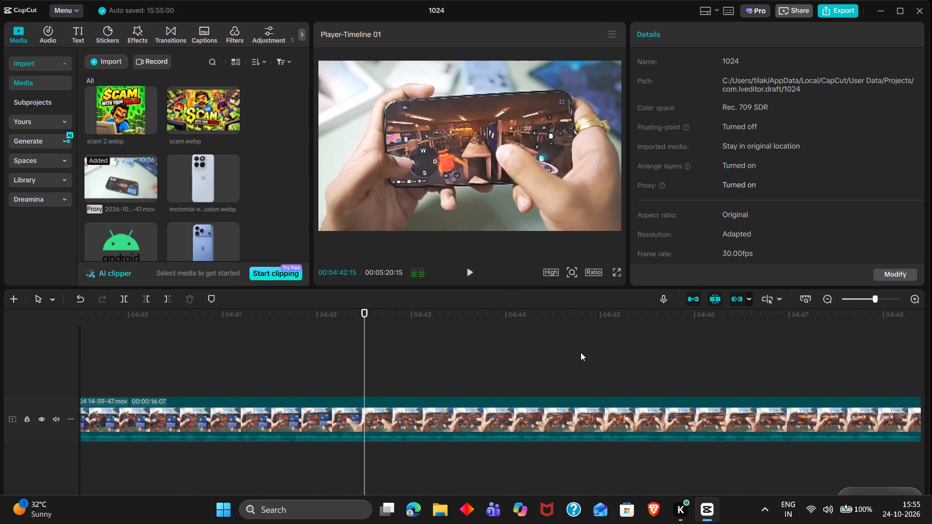
scroll(581, 352, left, 1)
ctrl+scroll(581, 352, down, 1)
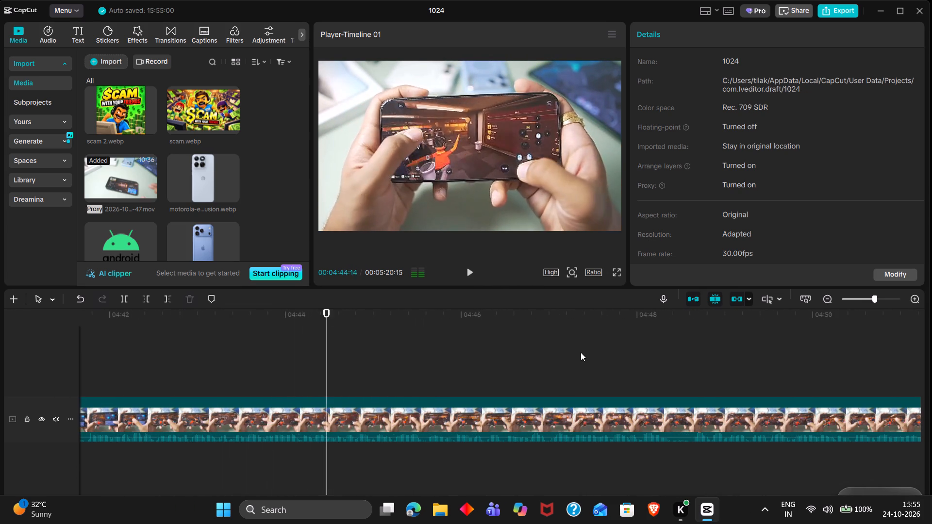
ctrl+scroll(581, 352, down, 1)
ctrl+scroll(581, 352, up, 3)
scroll(581, 352, left, 1)
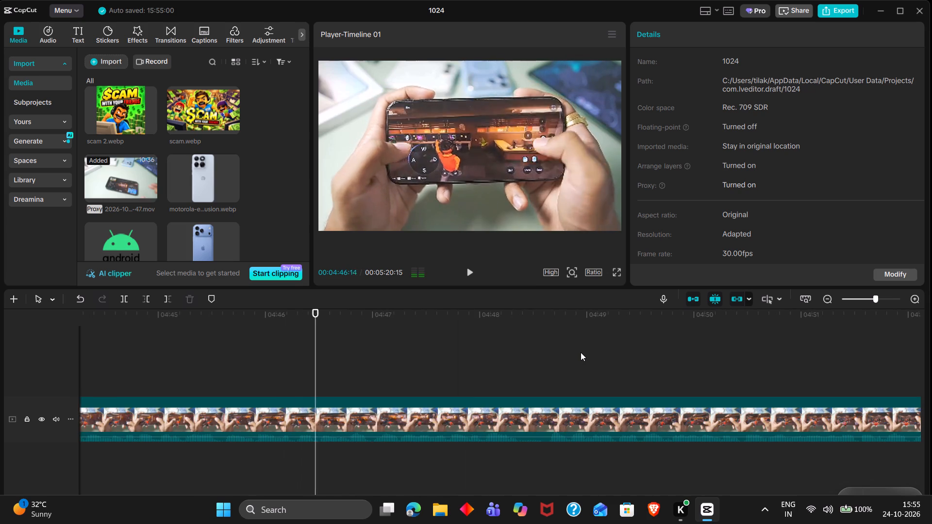
scroll(581, 352, left, 1)
key(space)
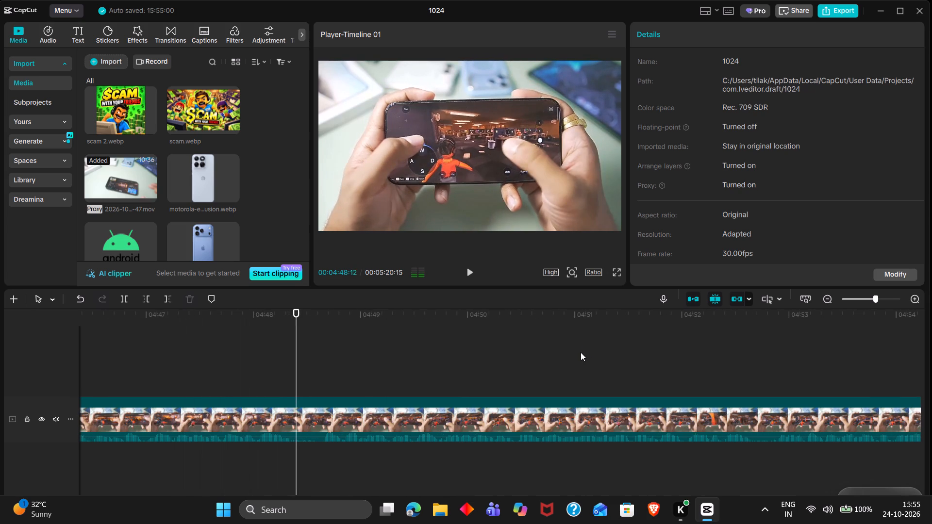
key(Left)
key(Left)
key(Left)
key(ctrl+b)
key(space)
key(space)
key(Right)
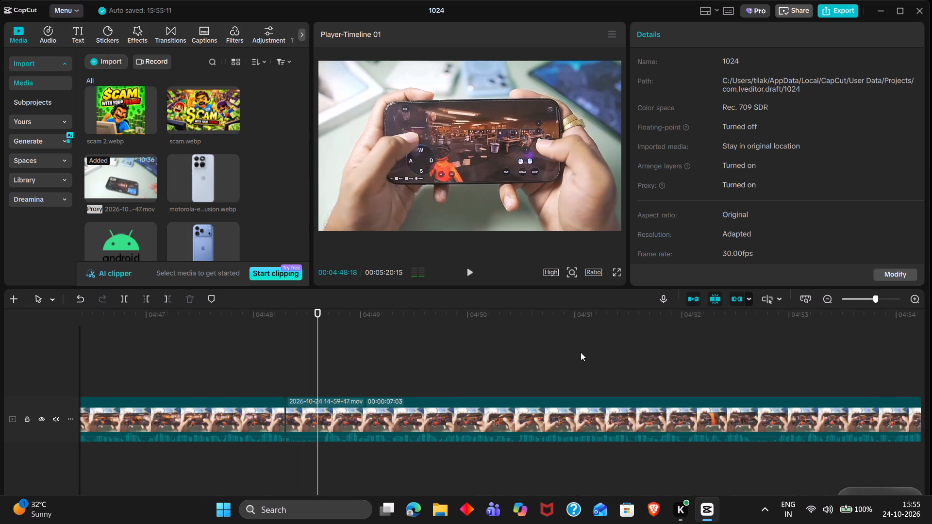
key(Right)
text(q)
key(space)
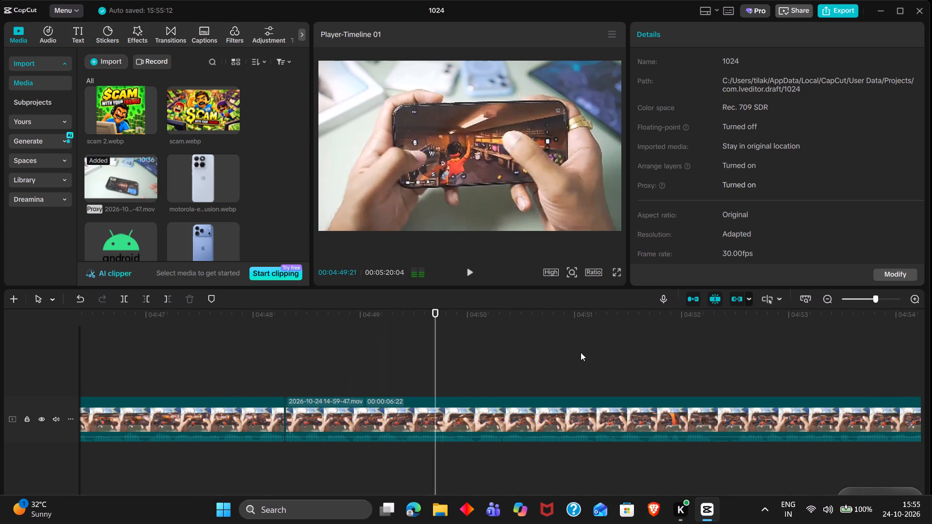
Split the 06:22 piece at 00:04:52:08 and trim the first 7 frames off the part after the cut.
scroll(581, 352, left, 1)
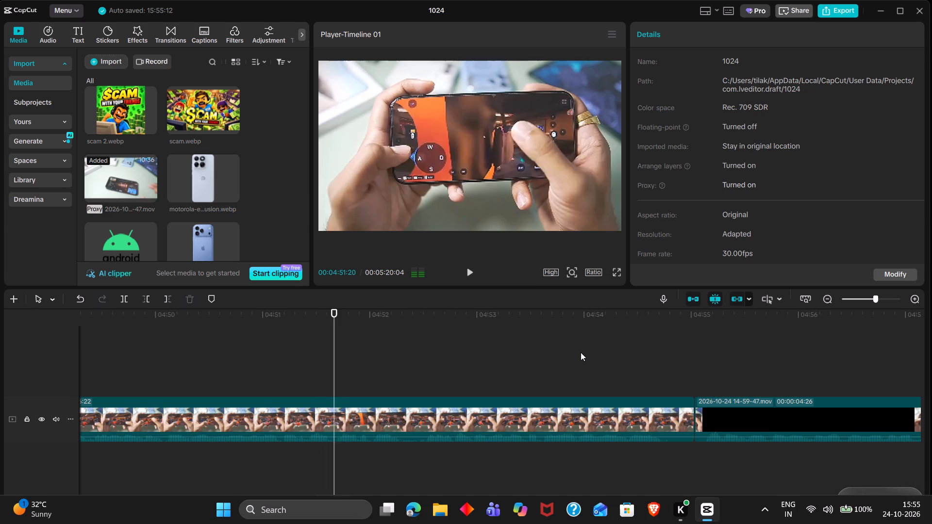
key(space)
key(Left)
key(Left)
key(ctrl+b)
key(space)
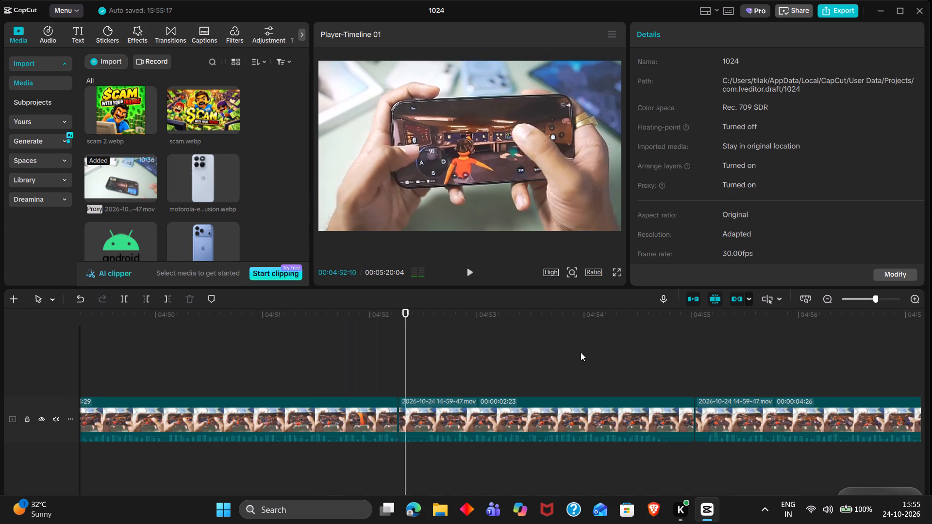
key(space)
key(Left)
text(q)
key(space)
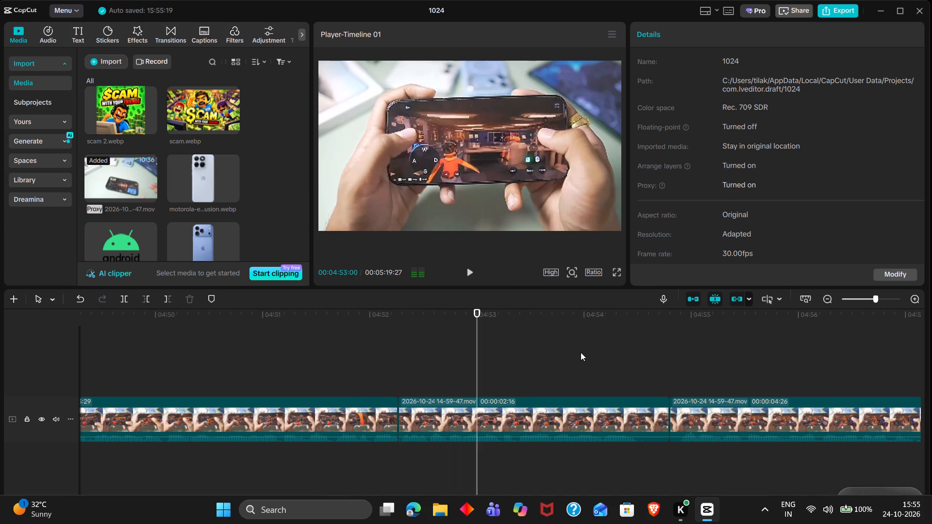
Trim the last 10 frames off the 02:16 piece and the first 4 frames off the 04:26 piece following it.
scroll(581, 352, left, 1)
key(space)
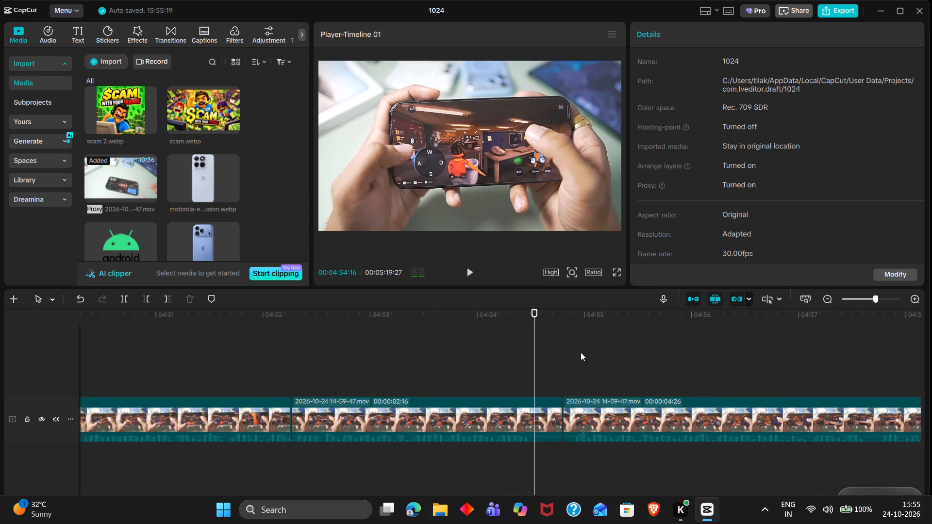
key(Left)
text(w)
key(space)
key(Left)
key(Left)
key(Left)
key(Left)
key(Left)
key(Left)
key(Left)
key(Left)
key(Left)
key(Left)
key(Left)
key(Left)
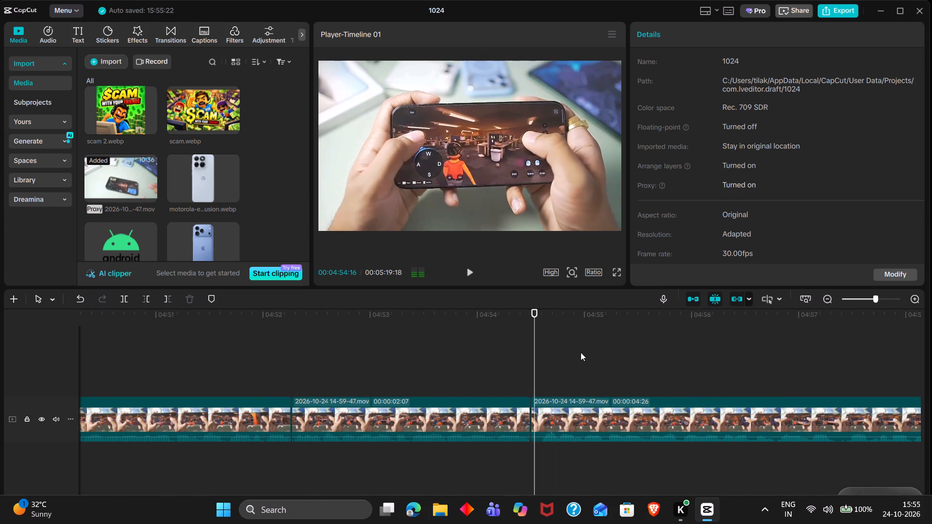
key(Right)
text(w q)
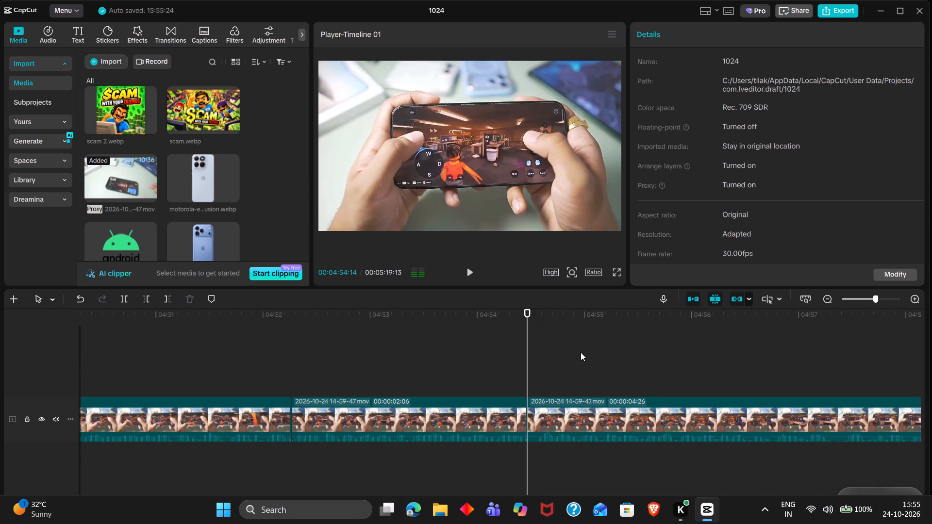
Split the 04:22 piece at 00:04:57:04 and trim the first 5 frames off the part after the cut.
key(space)
scroll(581, 352, left, 2)
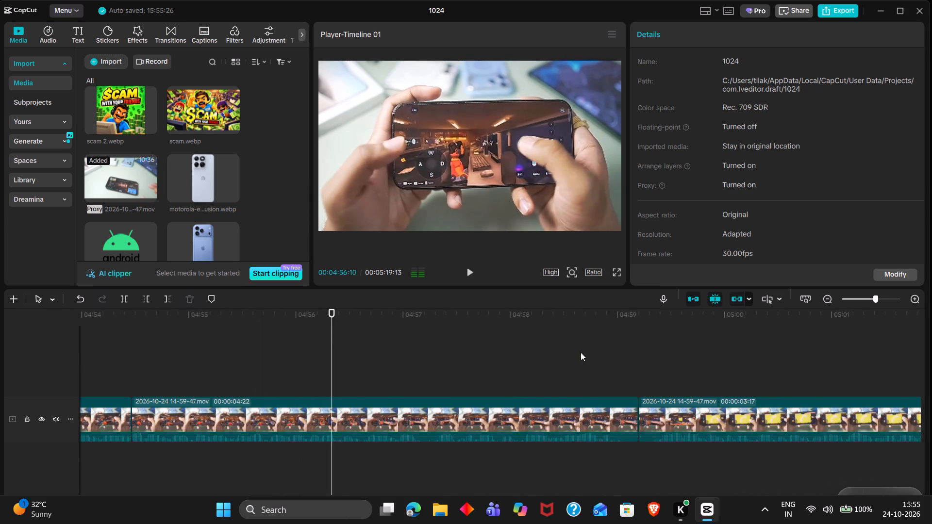
key(space)
key(space)
key(space)
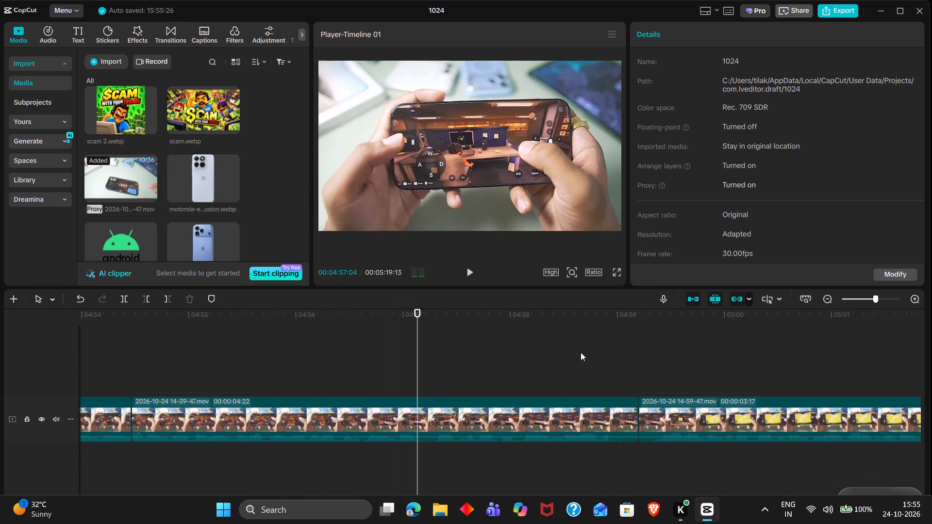
key(ctrl+b)
key(space)
key(space)
key(Left)
key(Left)
key(Left)
text(q)
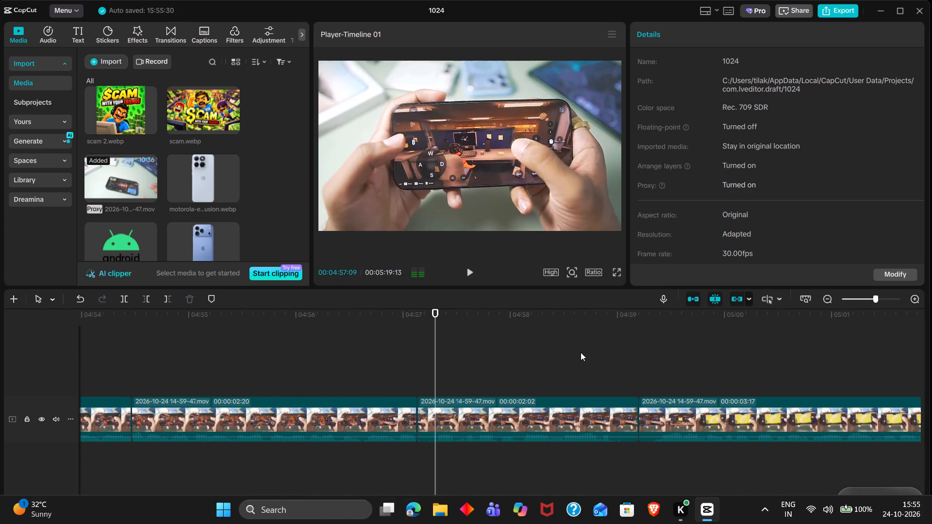
Trim the last 8 frames off the 01:27 piece and the first 6 frames off the 03:17 piece following it.
key(space)
key(space)
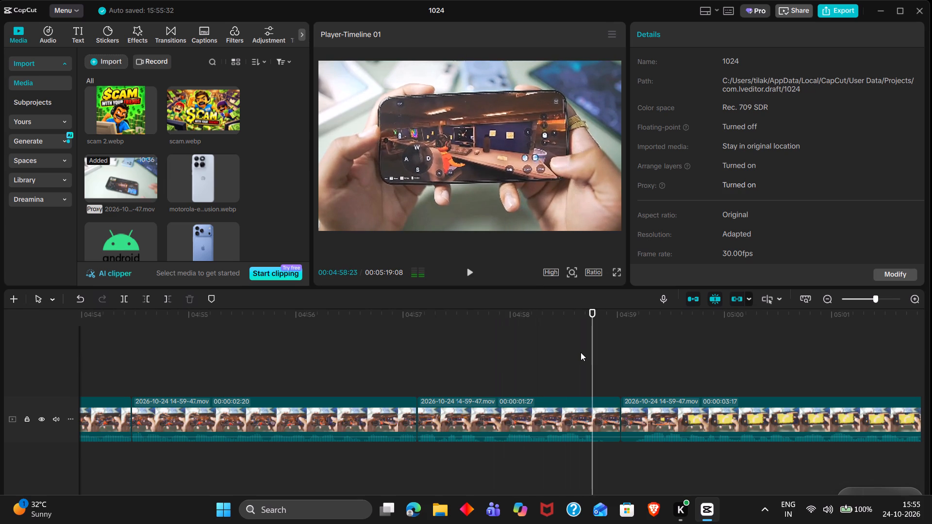
text(w)
key(space)
key(space)
key(Left)
text(q)
key(space)
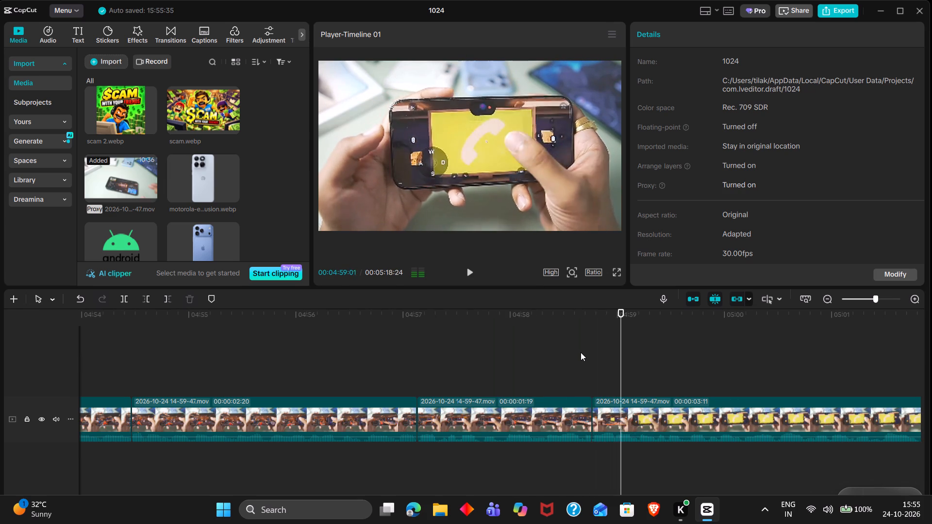
Trim the last 13 frames off the 01:19 piece, ending it at 00:04:58:10.
click(452, 353)
drag(452, 353, 422, 354)
key(space)
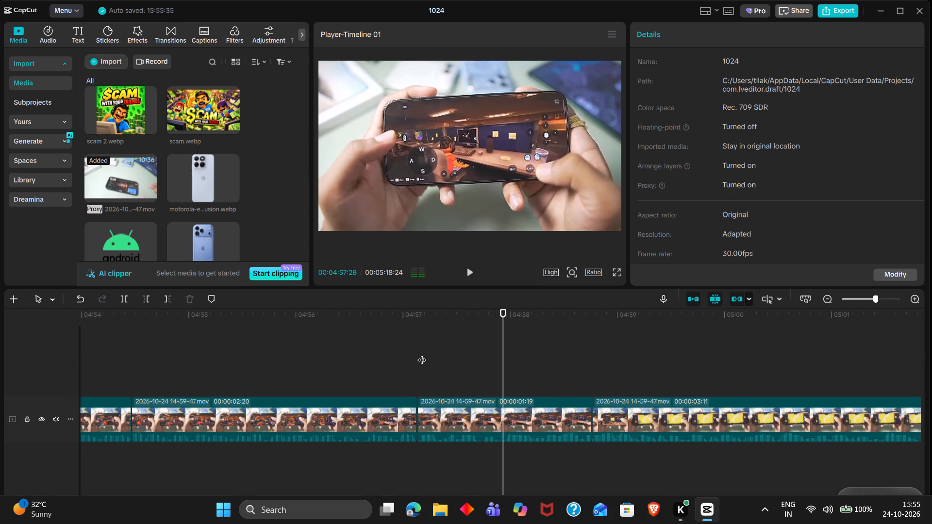
click(510, 380)
drag(510, 380, 461, 381)
key(space)
key(space)
key(space)
key(space)
key(space)
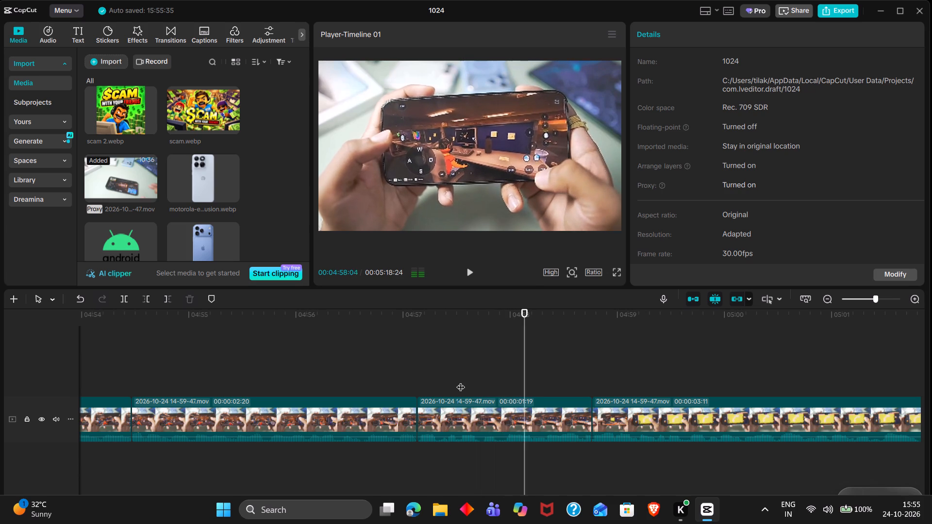
key(space)
key(space)
key(space)
text(w)
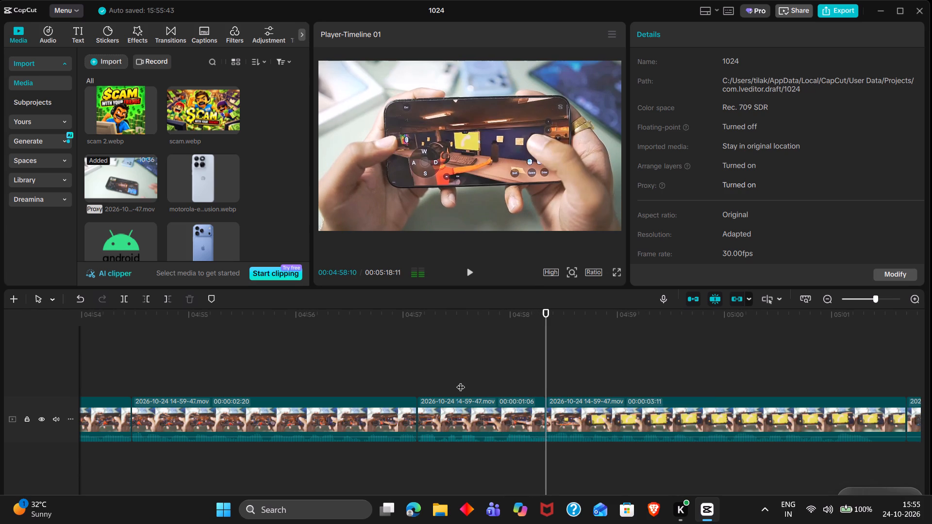
Trim the last 11 frames off the 03:11 piece and the first 5 frames off the 05:05 piece following it.
double_click(461, 381)
key(space)
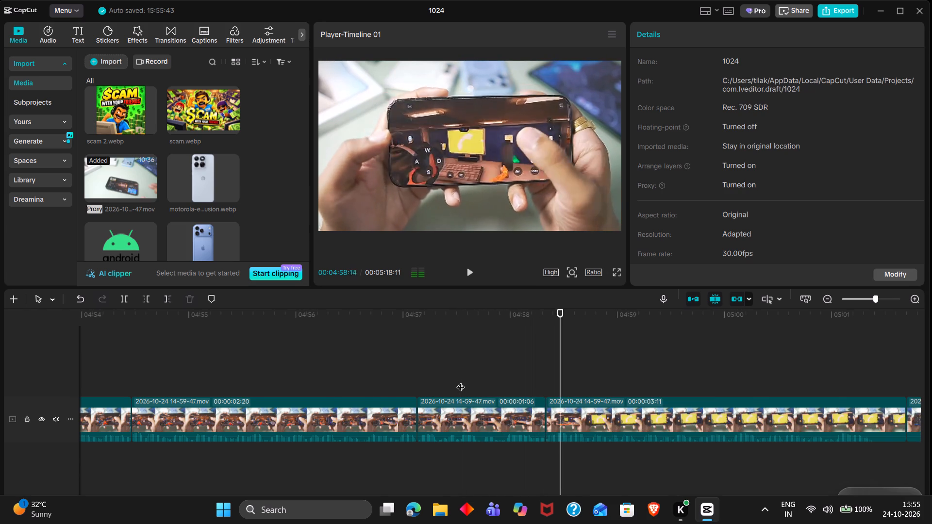
scroll(461, 381, left, 2)
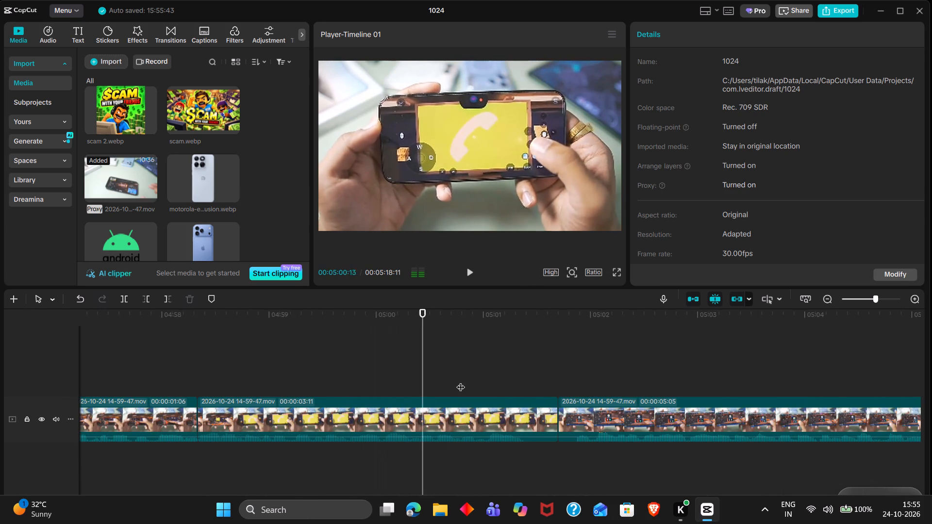
key(space)
key(Left)
text(w q)
Trim the last 10 frames off the 05:00 piece and the first 3 frames off the 03:09 piece following it.
key(space)
scroll(461, 381, left, 1)
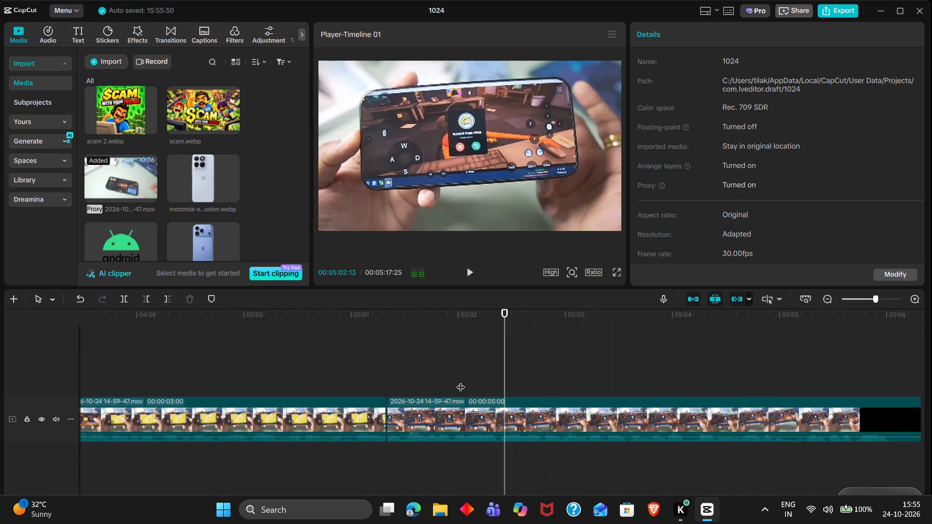
scroll(461, 381, left, 2)
key(space)
text(w)
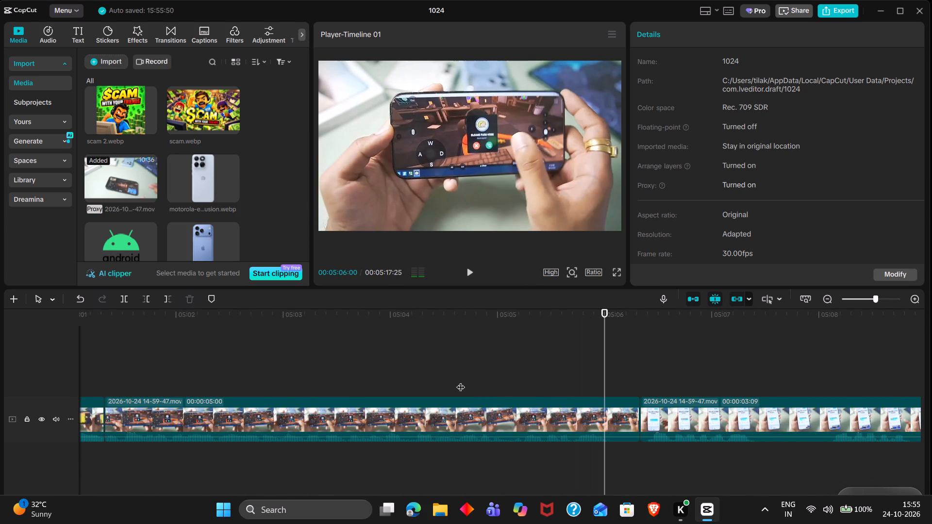
key(space)
key(space)
key(Left)
key(Left)
text(q)
Delete the 03:06 piece showing the phone's download web page.
key(space)
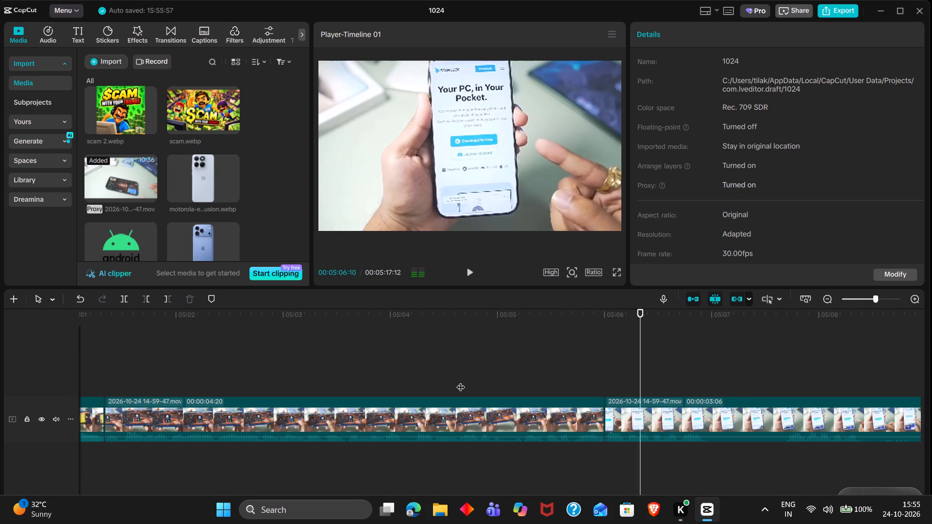
scroll(461, 381, left, 1)
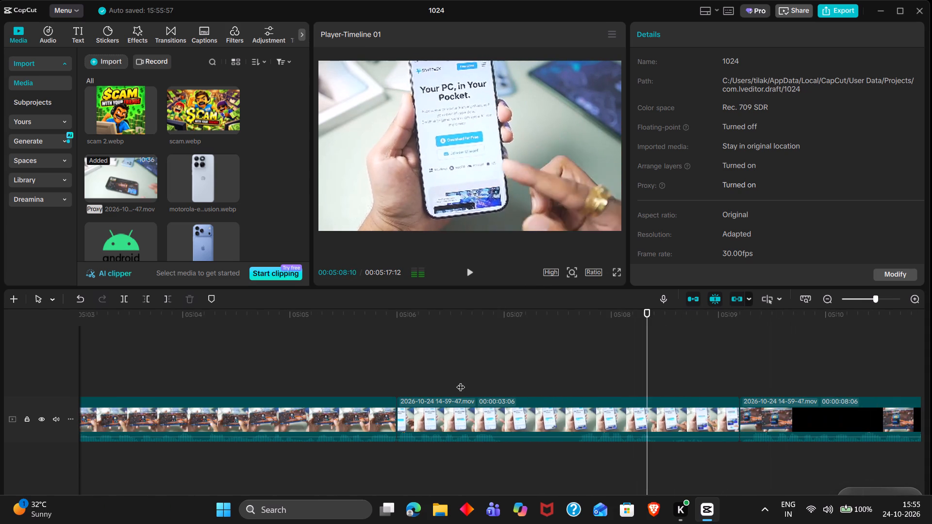
click(608, 411)
key(BackSpace)
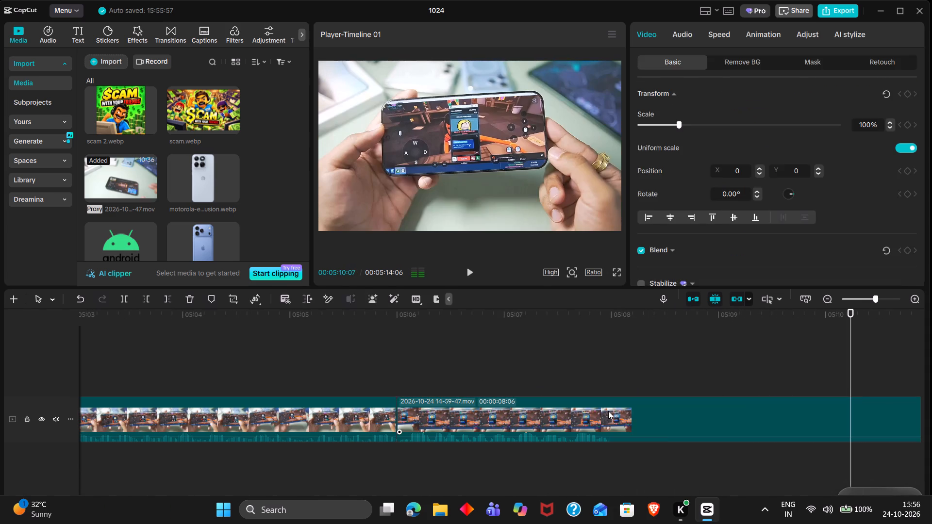
Trim the first 2 frames off the final 08:06 piece.
click(414, 364)
drag(414, 364, 406, 362)
text(q)
Split the final 08:04 piece at 00:05:09:21 and delete the leftover part after the cut.
key(space)
scroll(406, 362, left, 2)
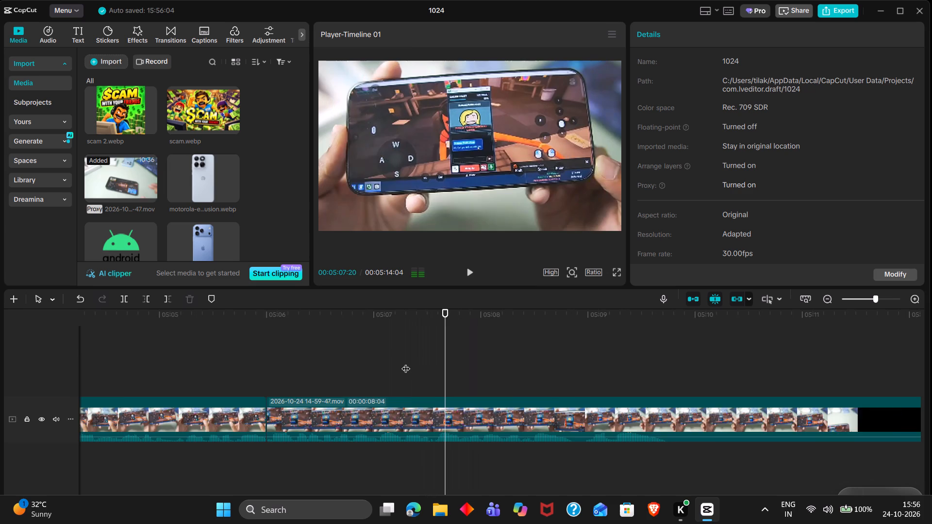
scroll(406, 362, left, 1)
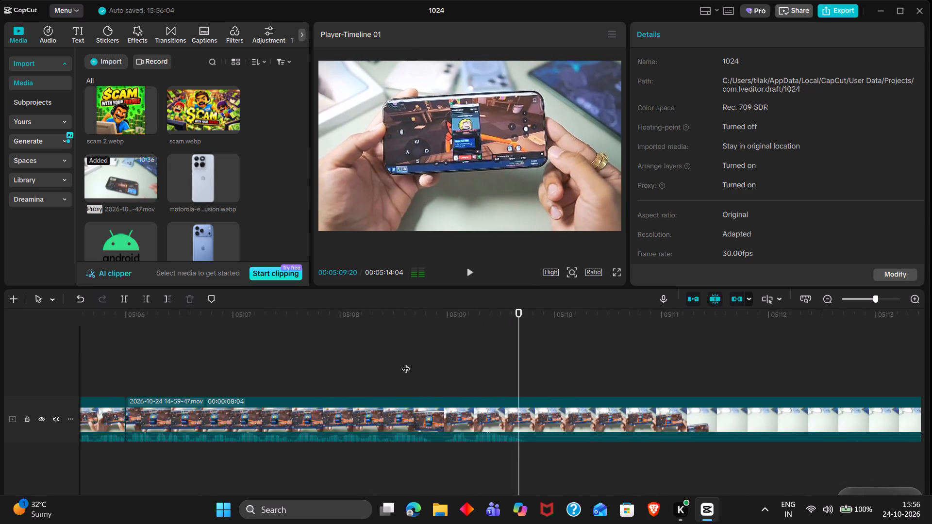
key(space)
key(ctrl+b)
scroll(406, 362, left, 1)
double_click(406, 362)
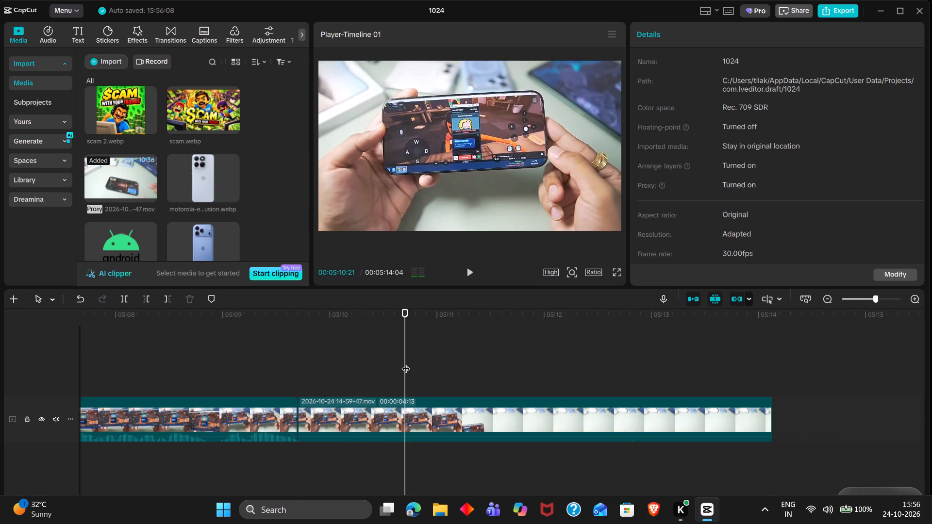
drag(406, 362, 483, 383)
click(483, 409)
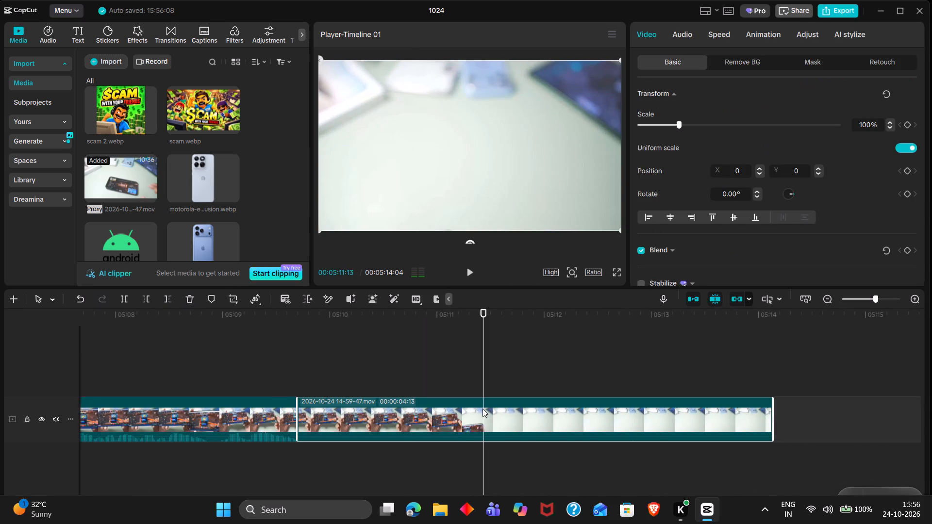
key(BackSpace)
Return to the start of the timeline and play back the opening of the edited video.
scroll(483, 409, right, 20)
scroll(483, 409, right, 8)
scroll(483, 409, right, 20)
scroll(483, 409, right, 2)
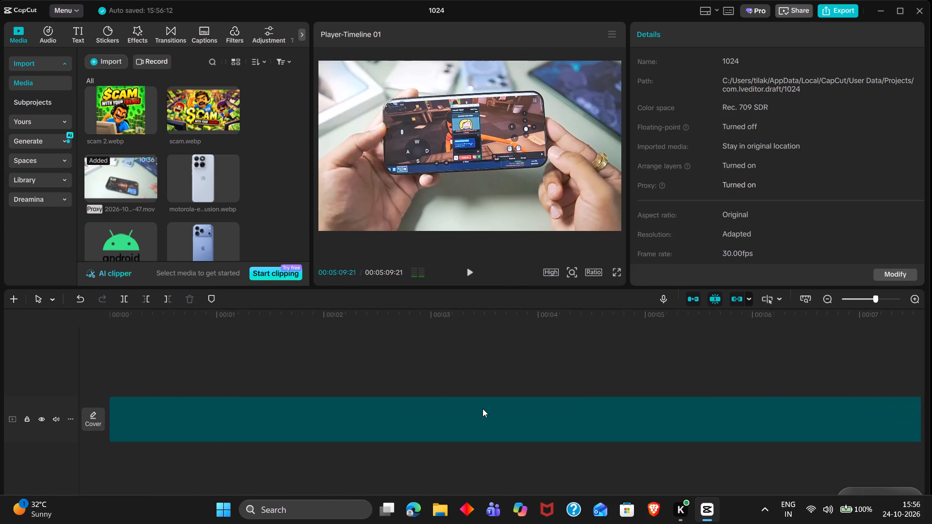
scroll(483, 409, right, 13)
click(295, 340)
drag(295, 340, 27, 375)
key(space)
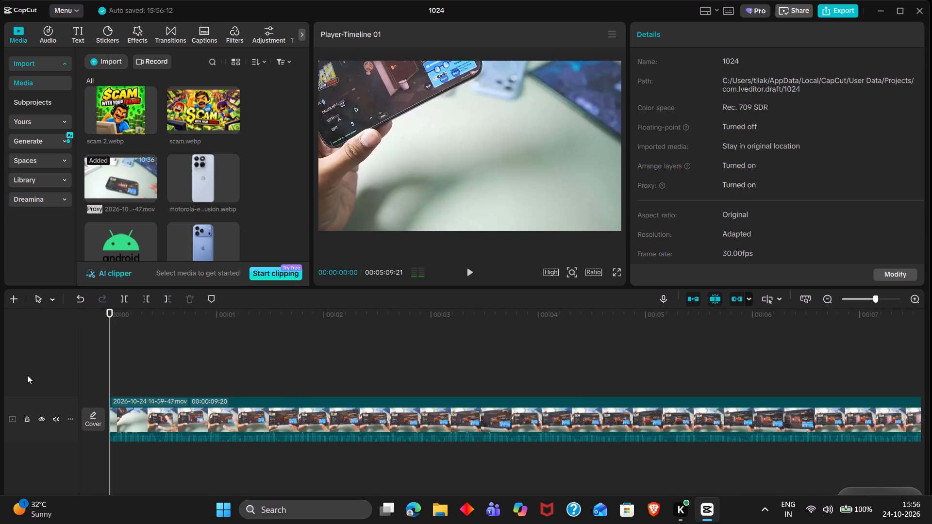
key(space)
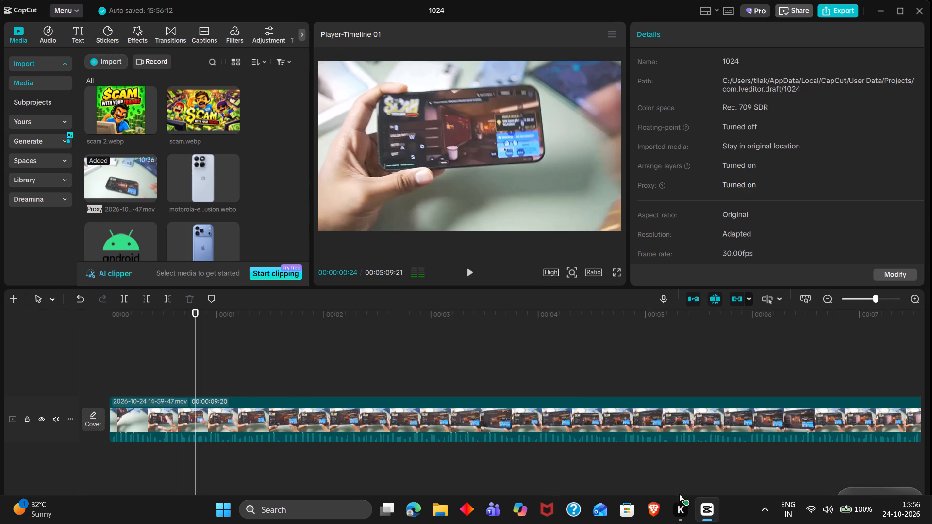